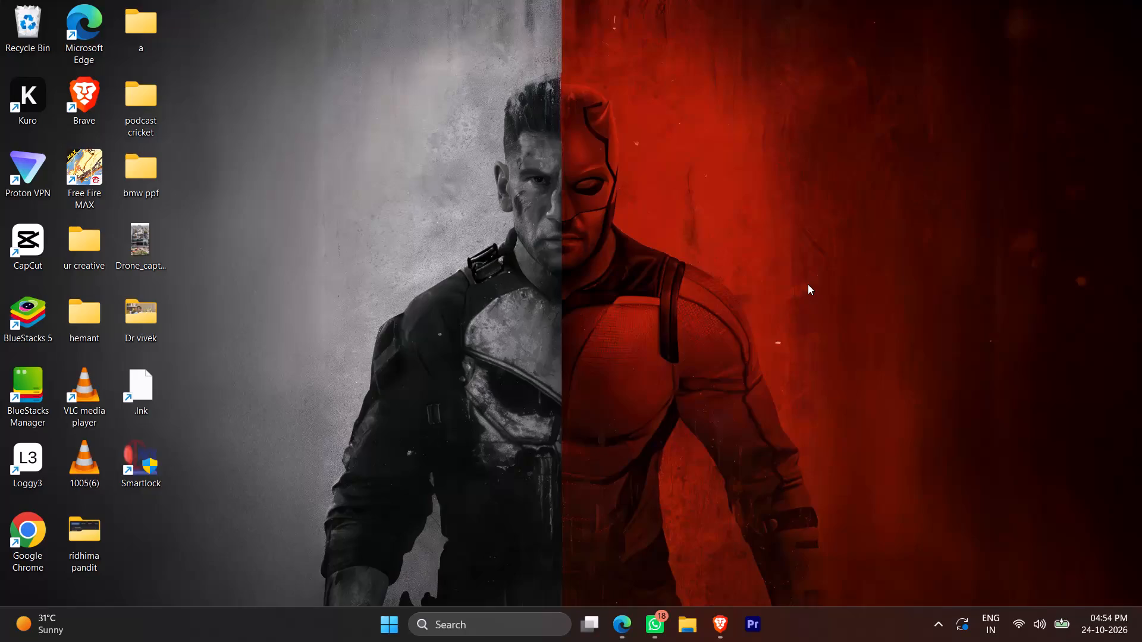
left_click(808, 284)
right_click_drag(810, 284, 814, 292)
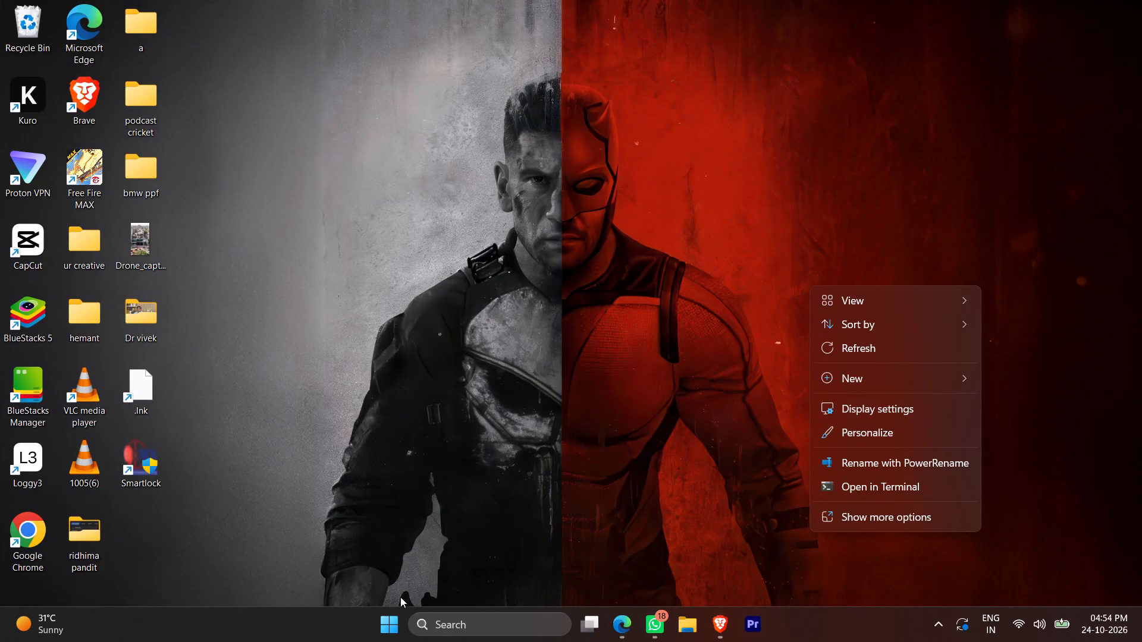
left_click(719, 633)
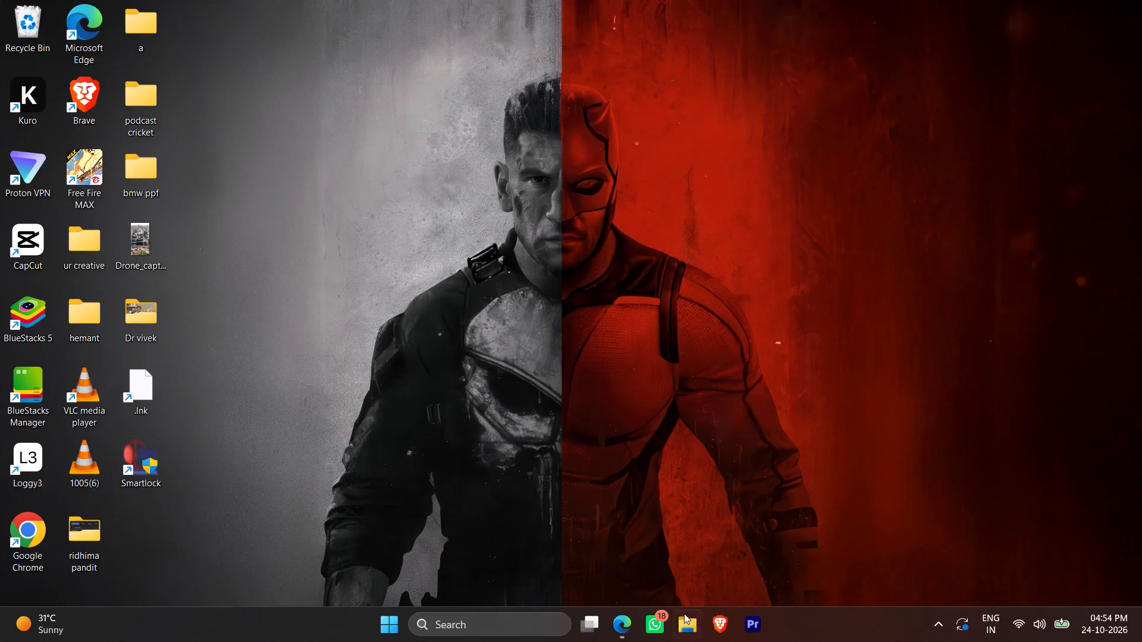
left_click(684, 495)
Search the computer for "v" and launch Proton VPN.
left_click(522, 624)
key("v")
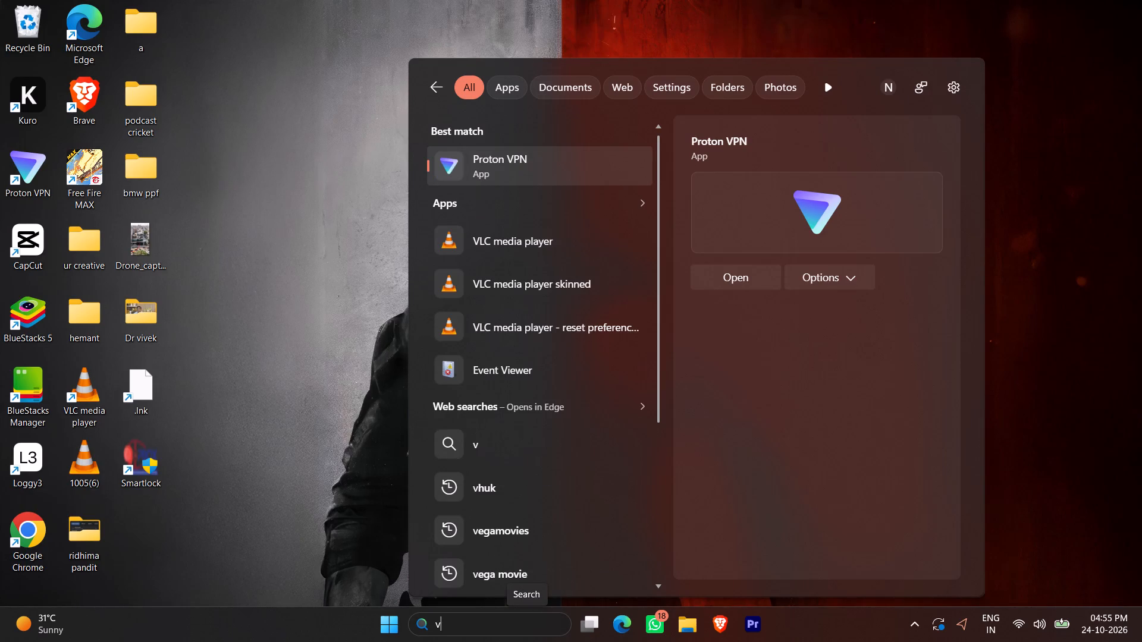
left_click(722, 270)
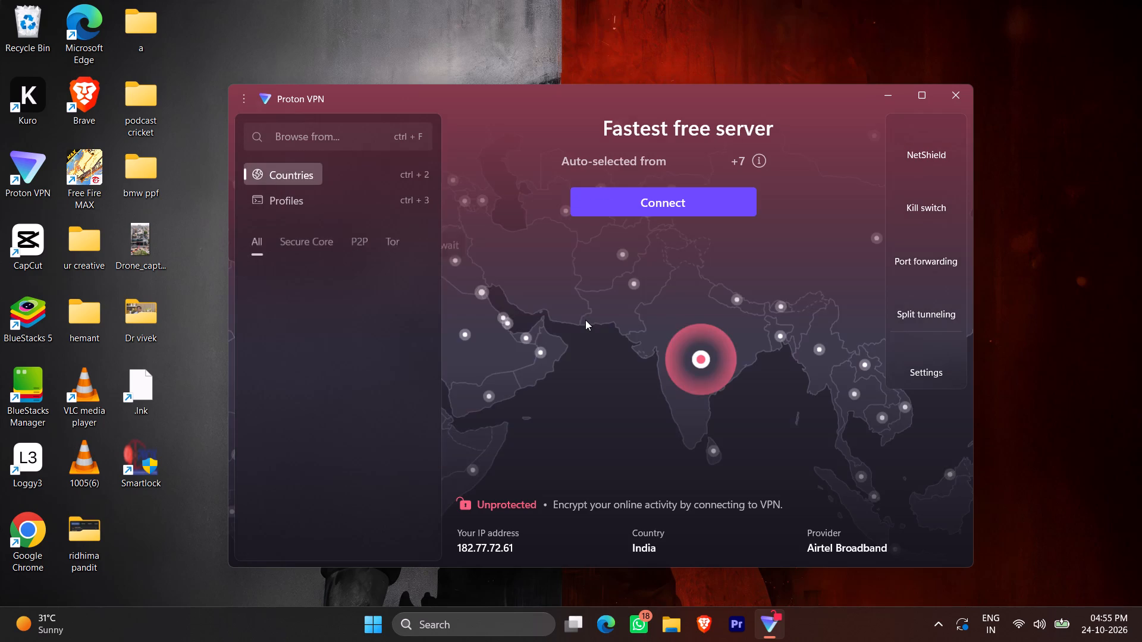
Connect Proton VPN to the fastest free server and minimize its window.
left_click(644, 197)
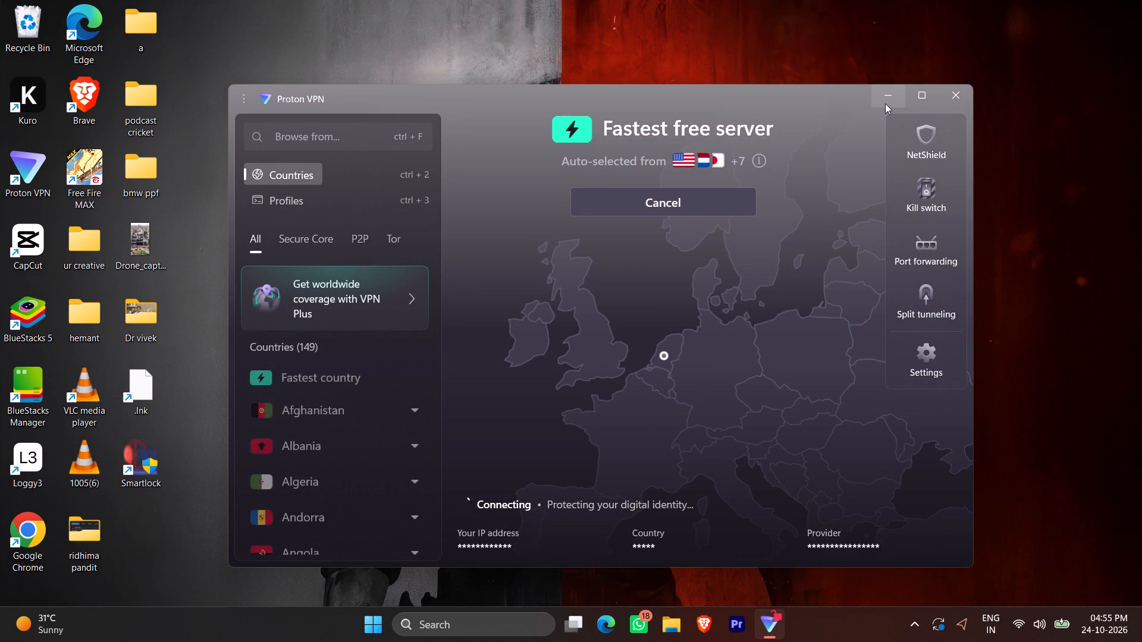
left_click(885, 103)
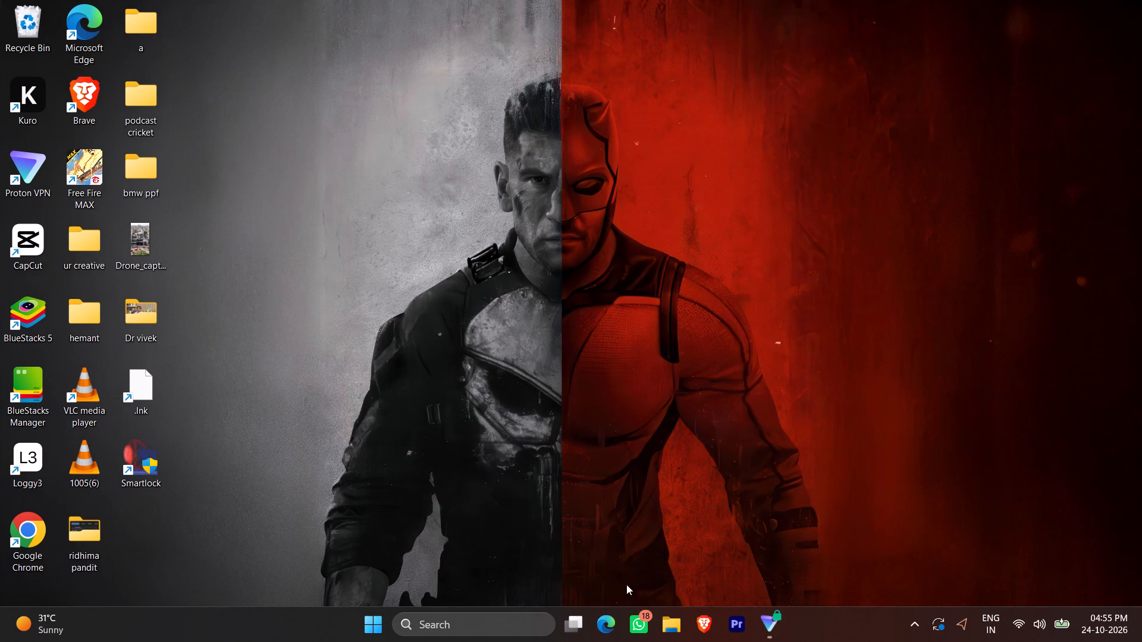
Find CapCut through the Windows search and launch it.
left_click(514, 630)
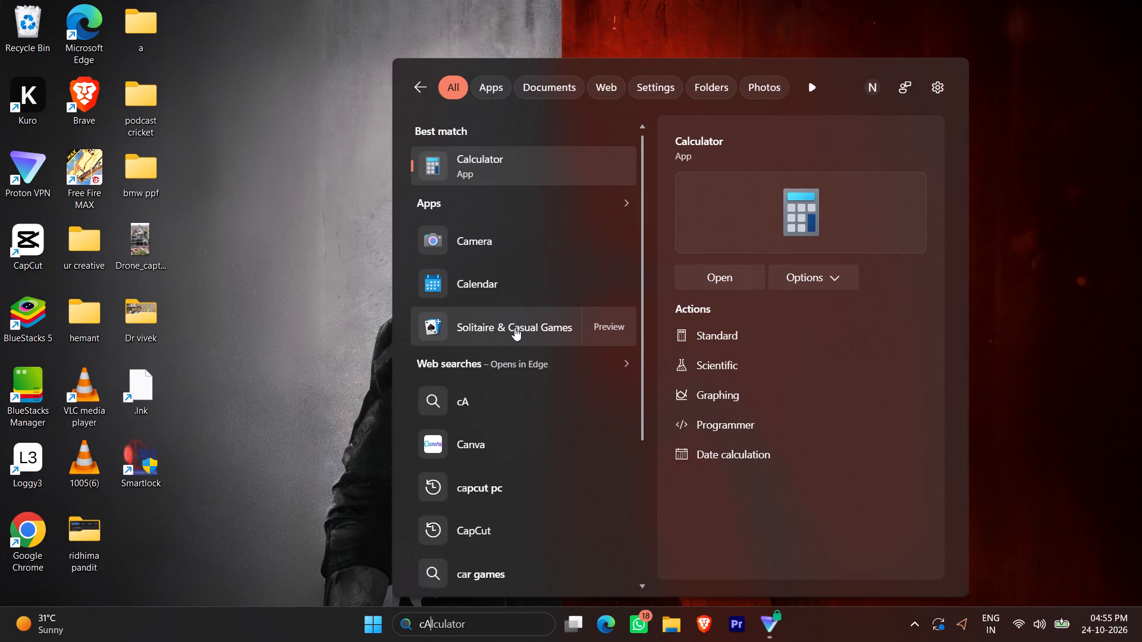
key("BackSpace")
type("AP")
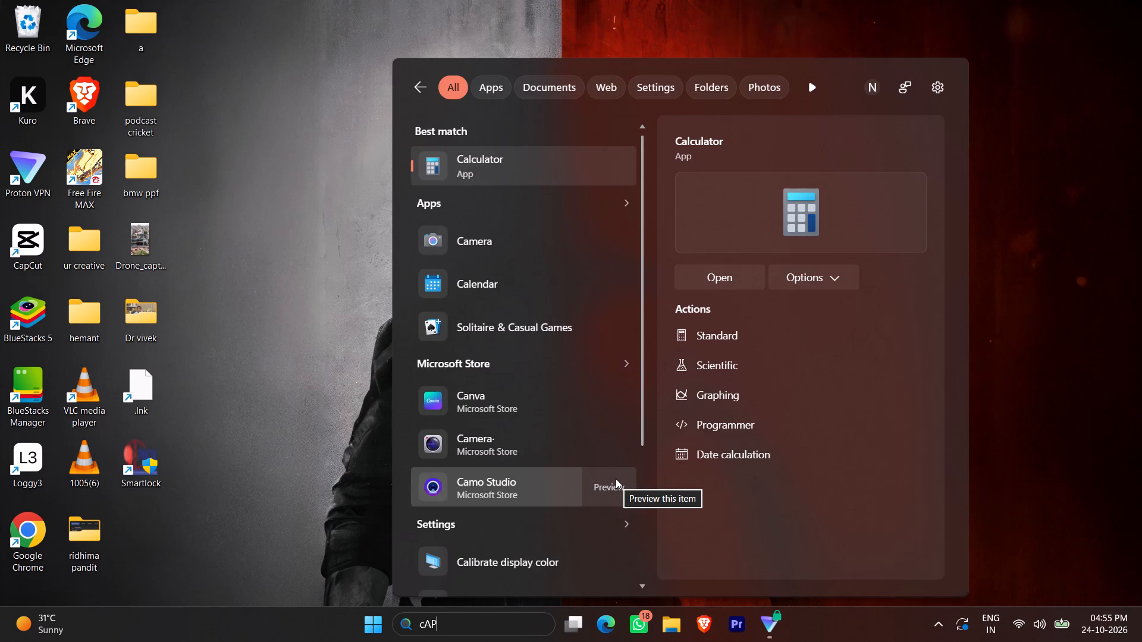
left_click(716, 268)
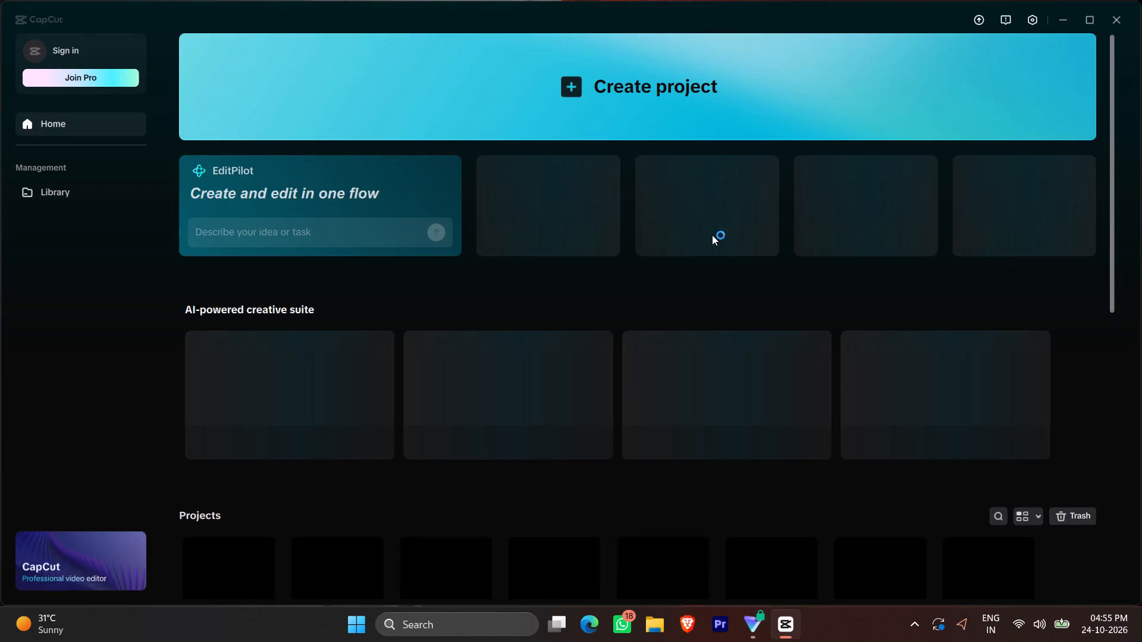
Open the existing project 1024 from the project list.
scroll(295, 514, "down", 2)
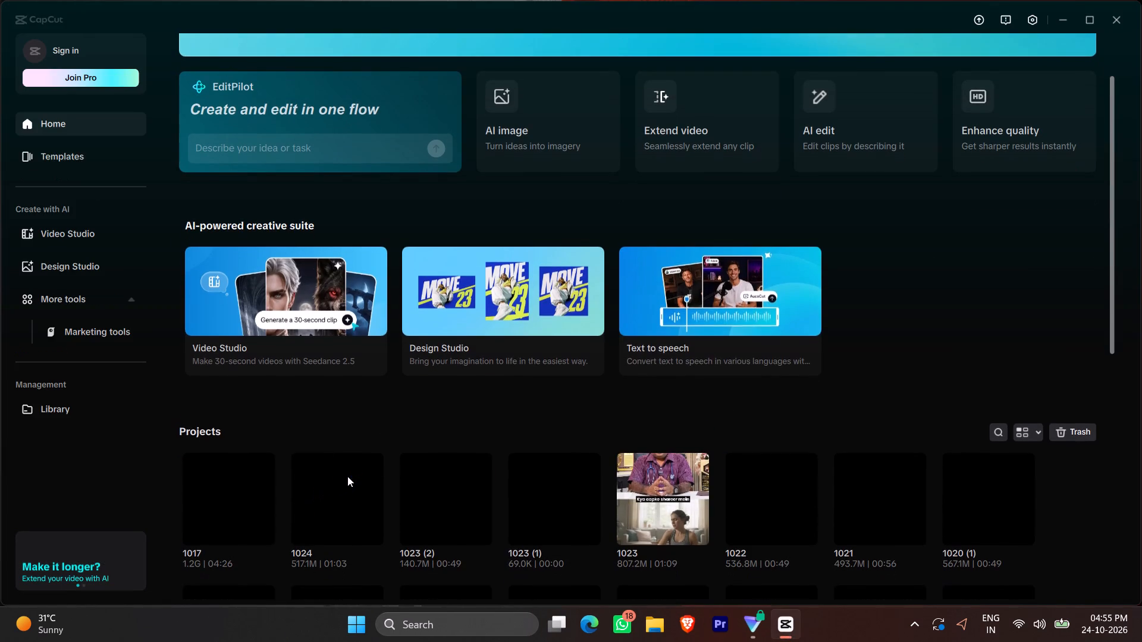
scroll(356, 481, "down", 1)
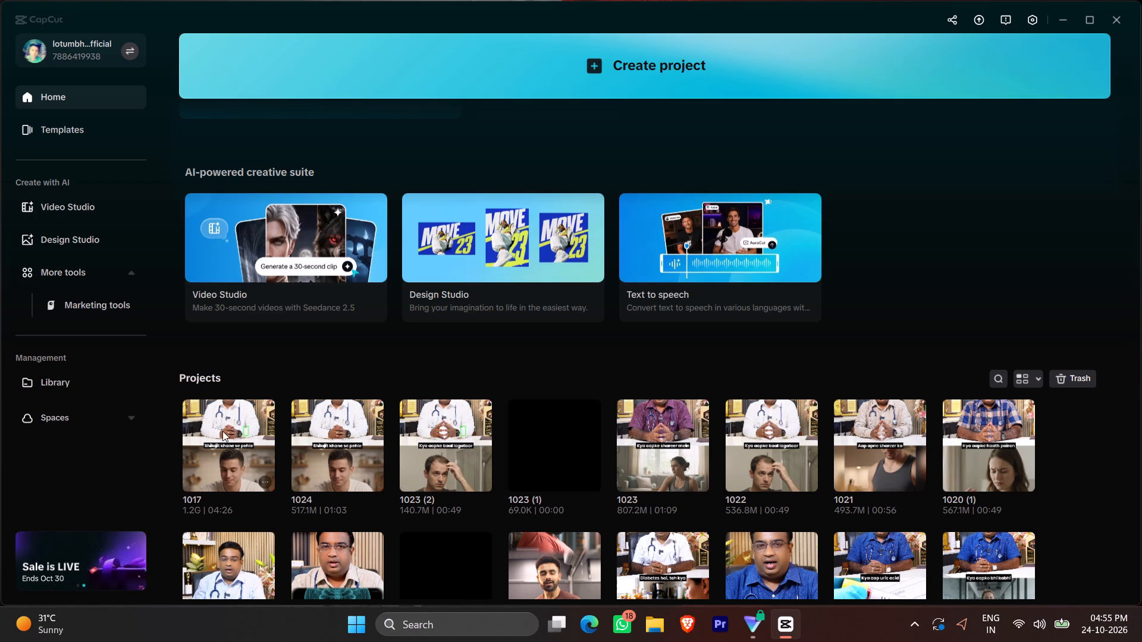
left_click(305, 423)
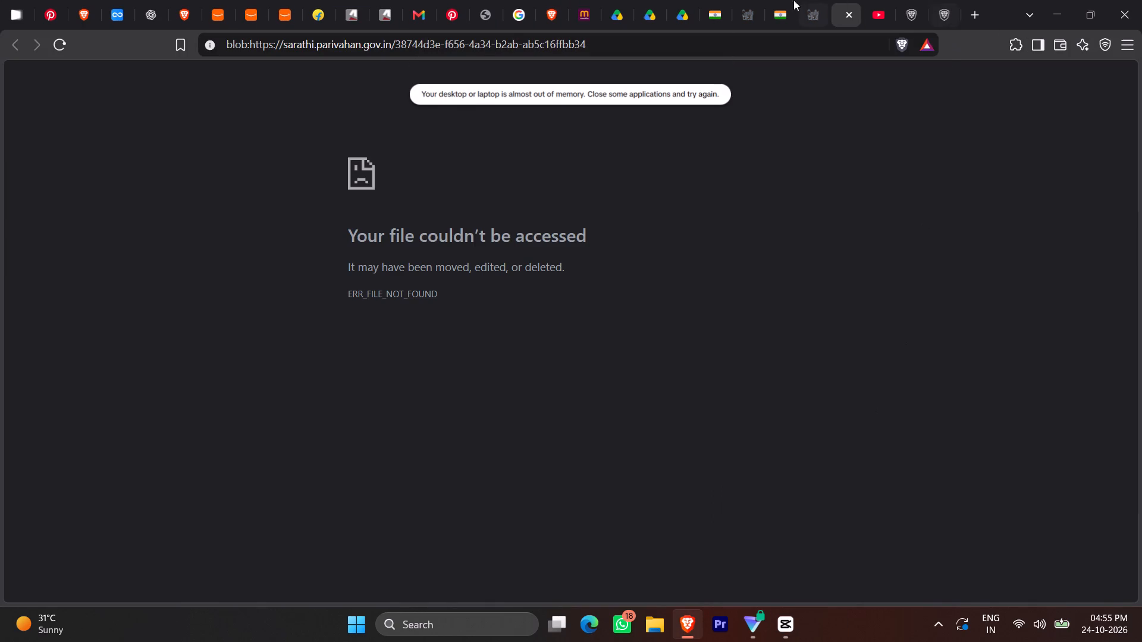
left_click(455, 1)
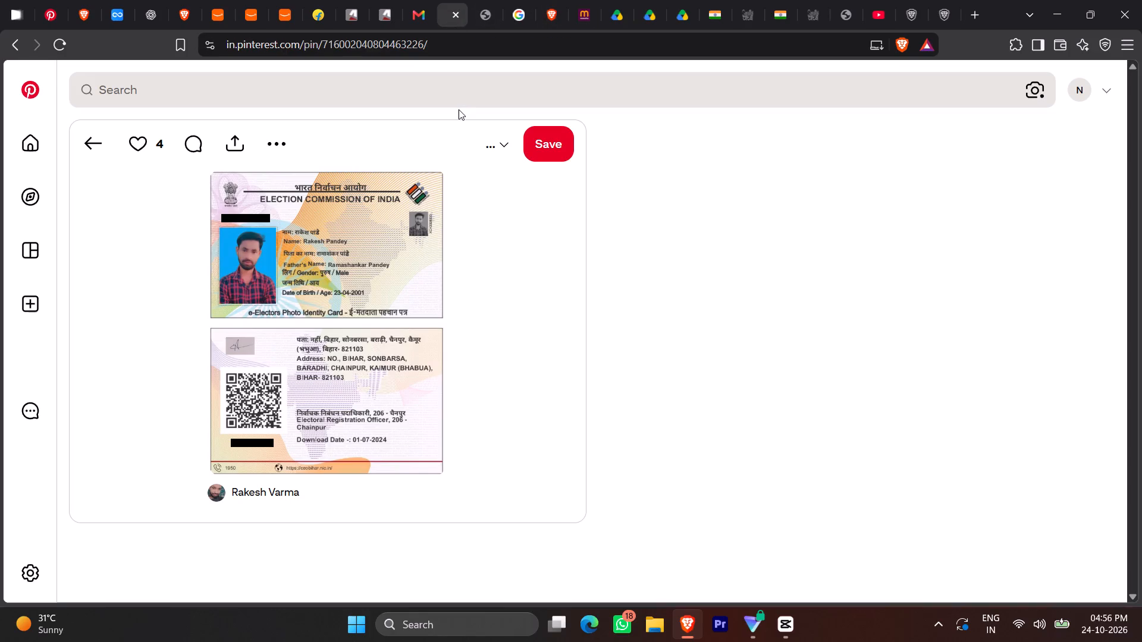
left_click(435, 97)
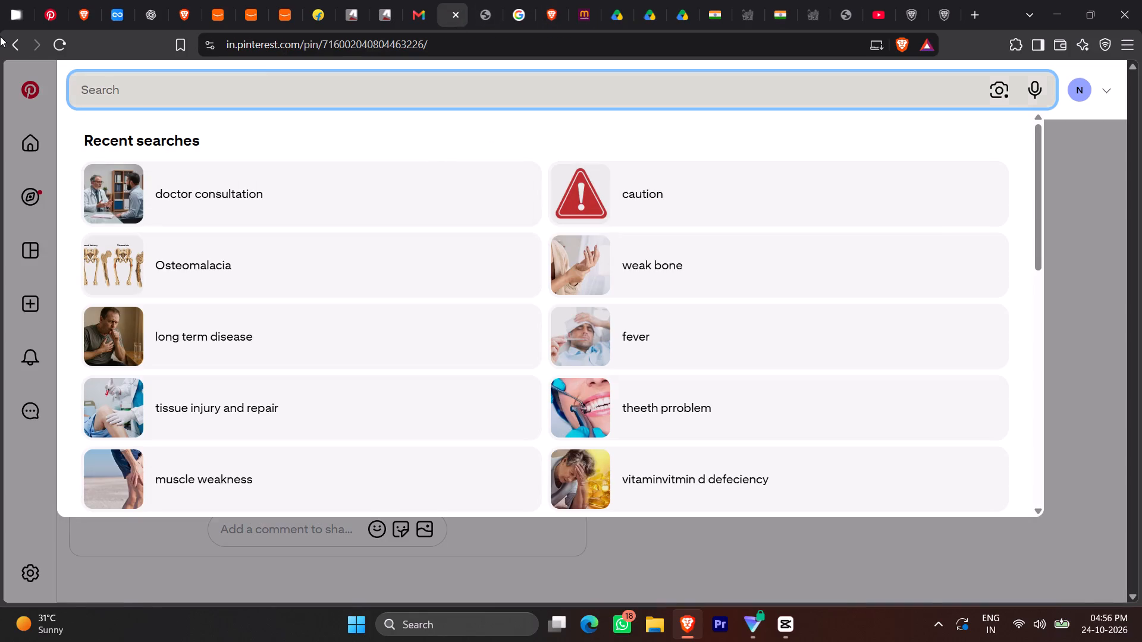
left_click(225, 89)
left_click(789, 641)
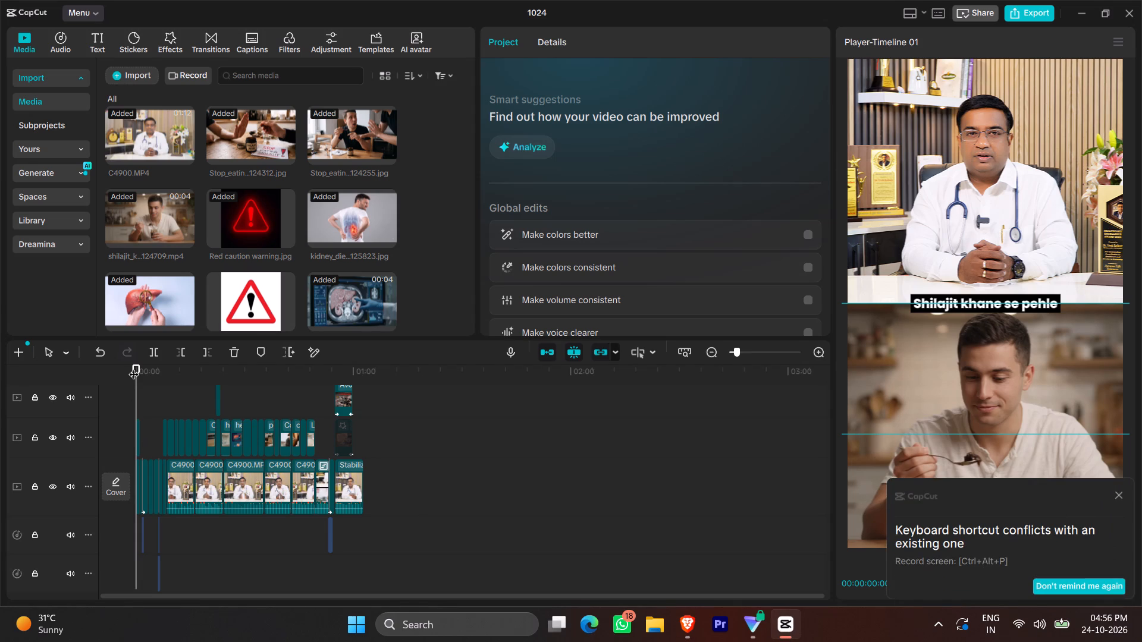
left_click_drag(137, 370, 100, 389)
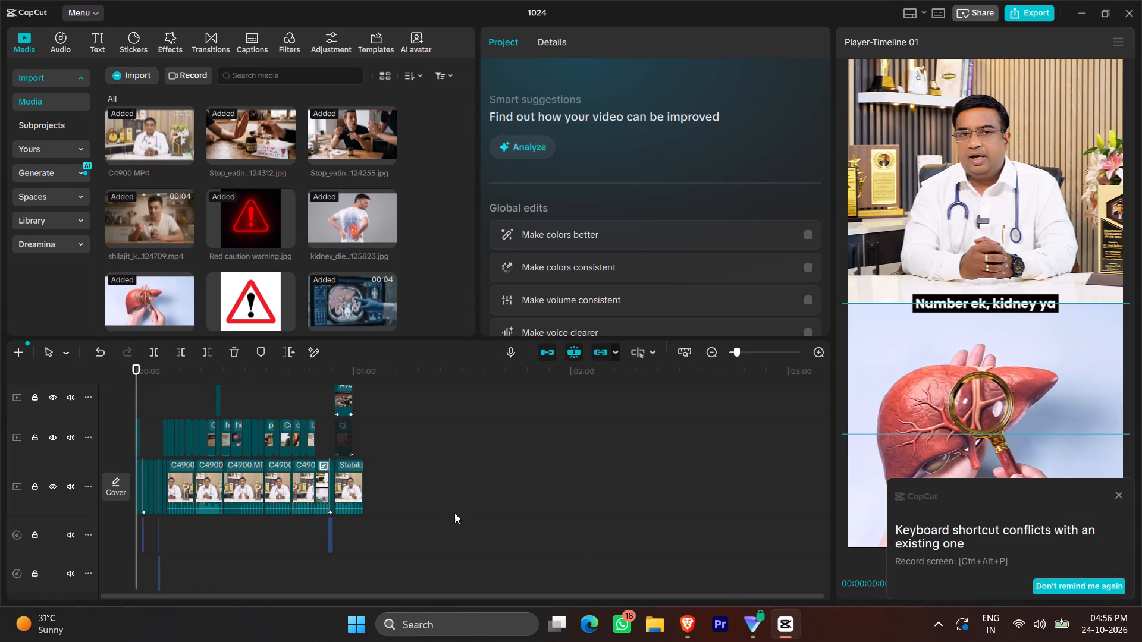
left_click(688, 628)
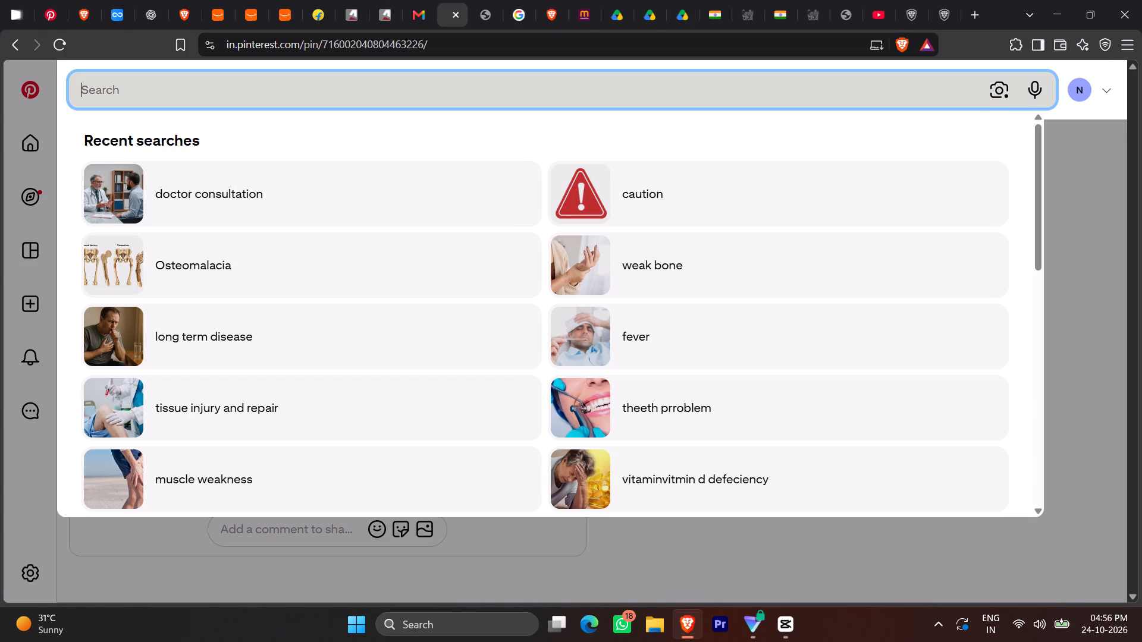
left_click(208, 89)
Switch to the empty new tab in Brave and open the Pexels free stock photos site.
left_click(950, 17)
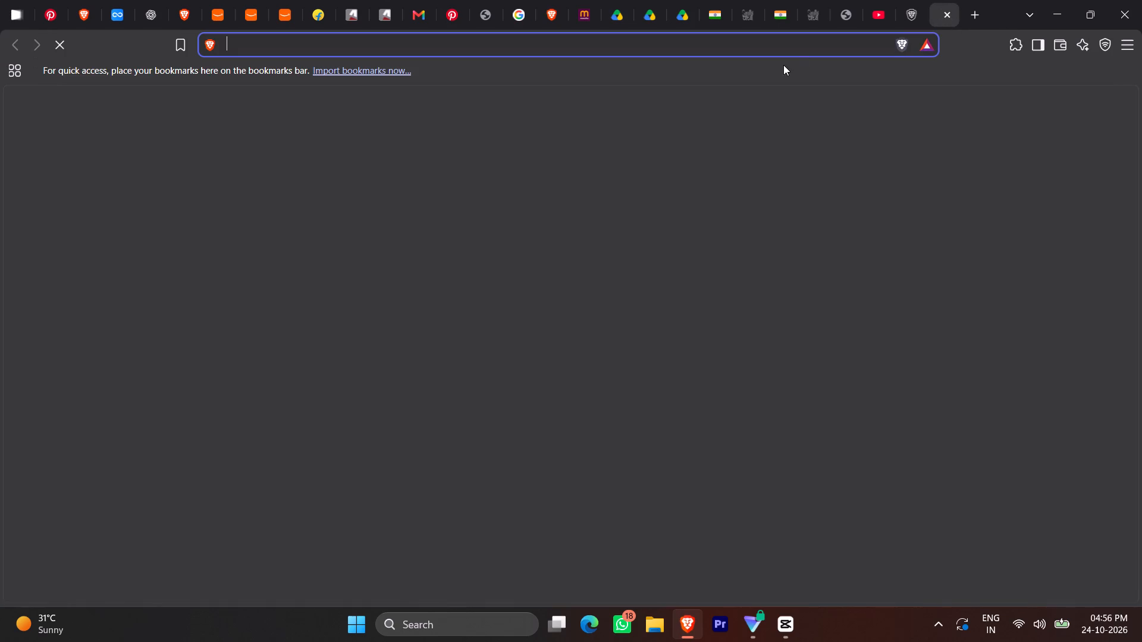
left_click(764, 47)
type("PEXE")
key("Down")
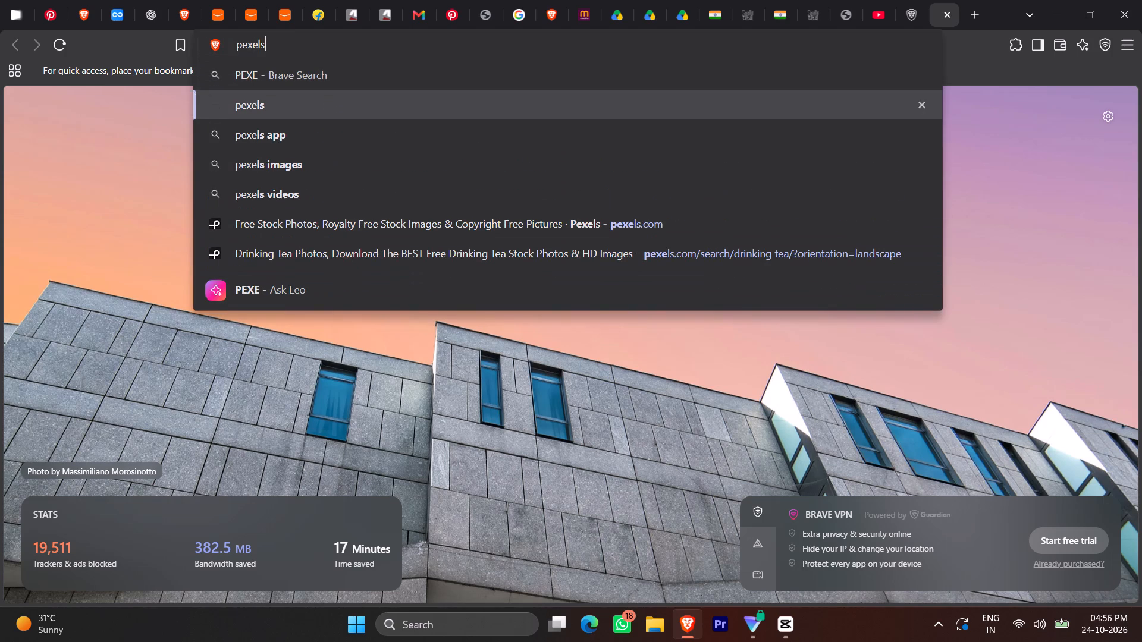
key("Down")
key("Down")
key("Down")
key("Down")
key("Return")
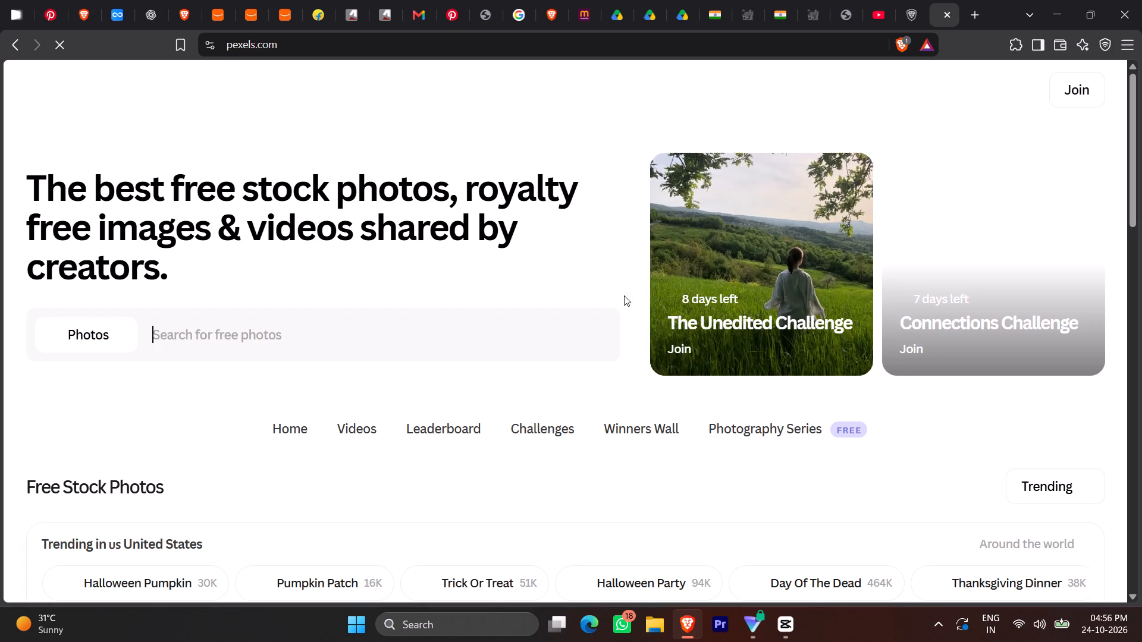
Search the Pexels photos for CHILD FEEDING and look over the results.
left_click(236, 340)
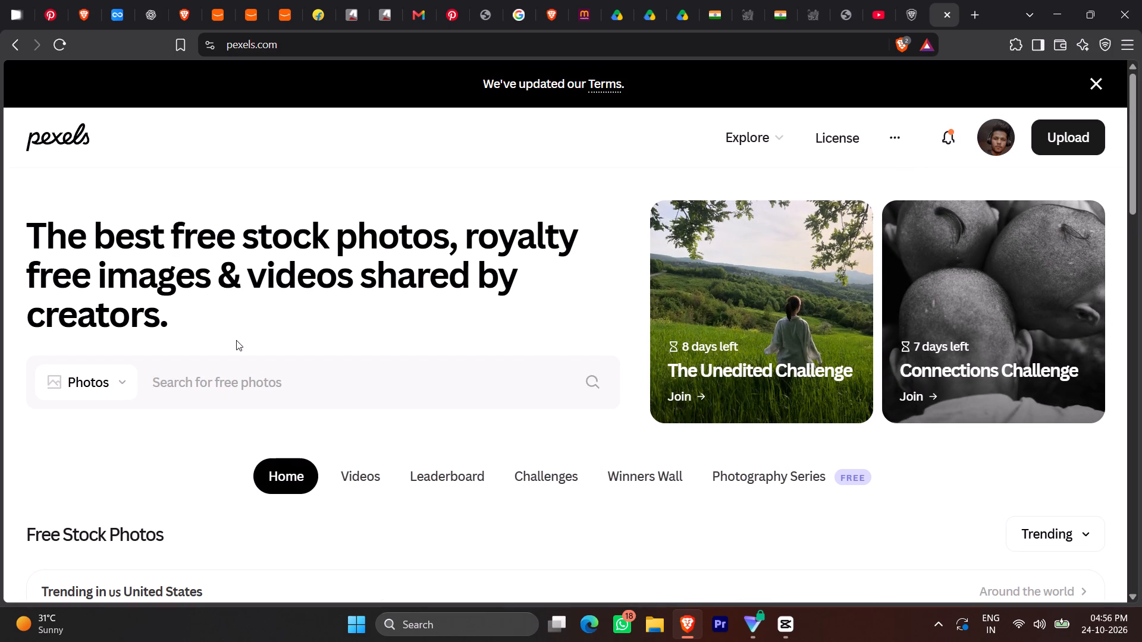
key("w")
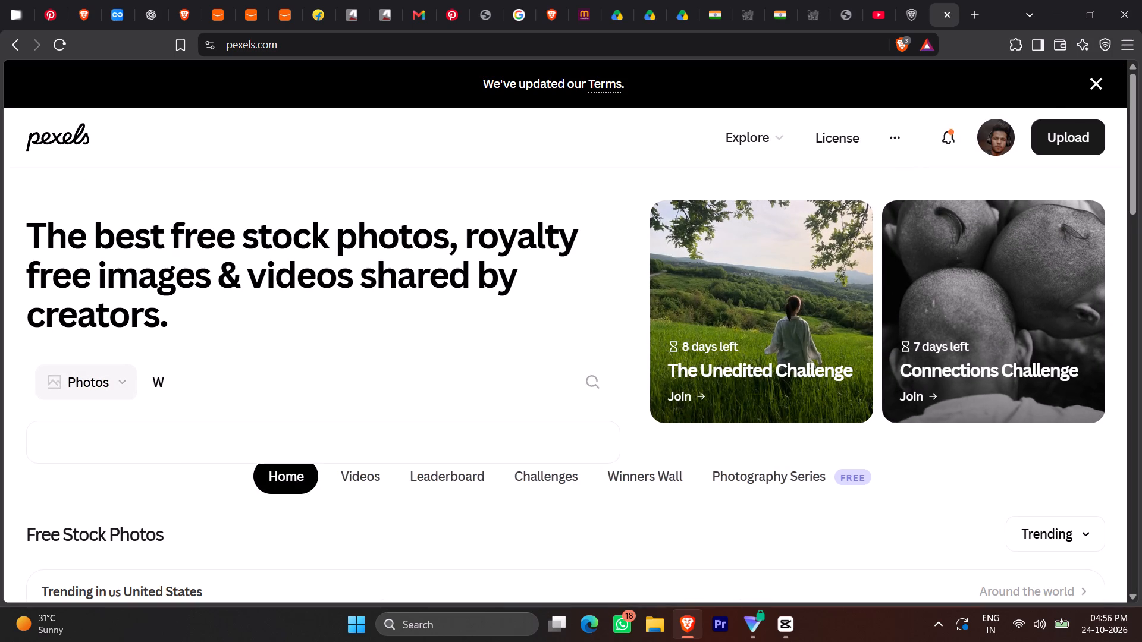
type("OMEN FEEDING")
key("Left")
key("Left")
key("Left")
key("Left")
key("Left")
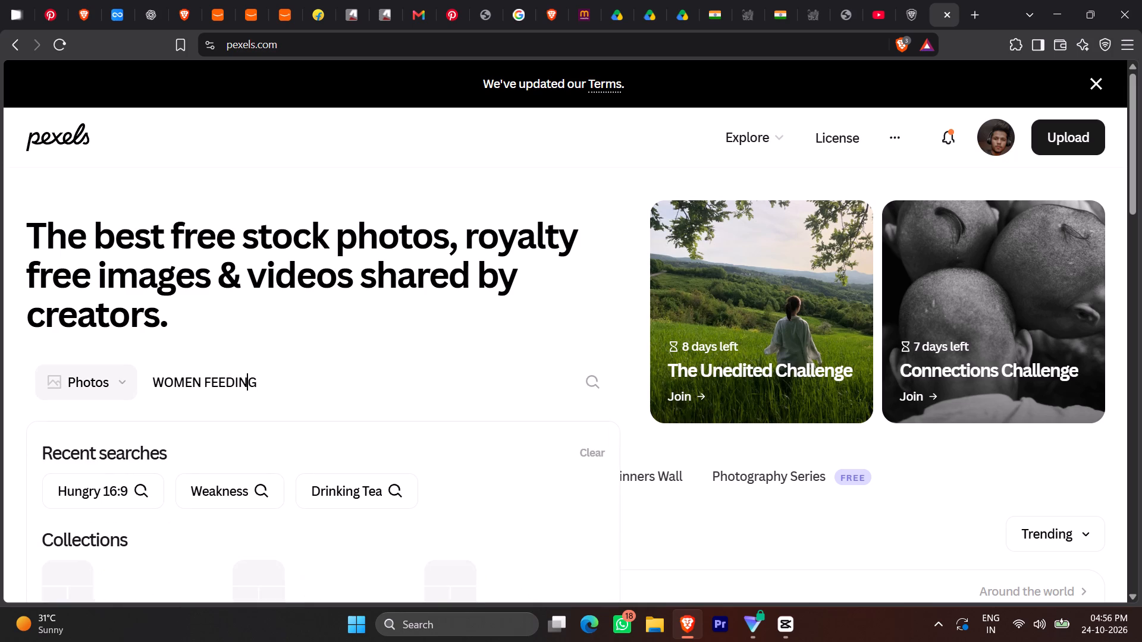
key("Left")
key("Left")
key("Left")
key("Right")
key("BackSpace")
key("BackSpace")
key("BackSpace")
key("BackSpace")
key("BackSpace")
key("BackSpace")
key("BackSpace")
key("BackSpace")
key("BackSpace")
key("BackSpace")
key("BackSpace")
key("BackSpace")
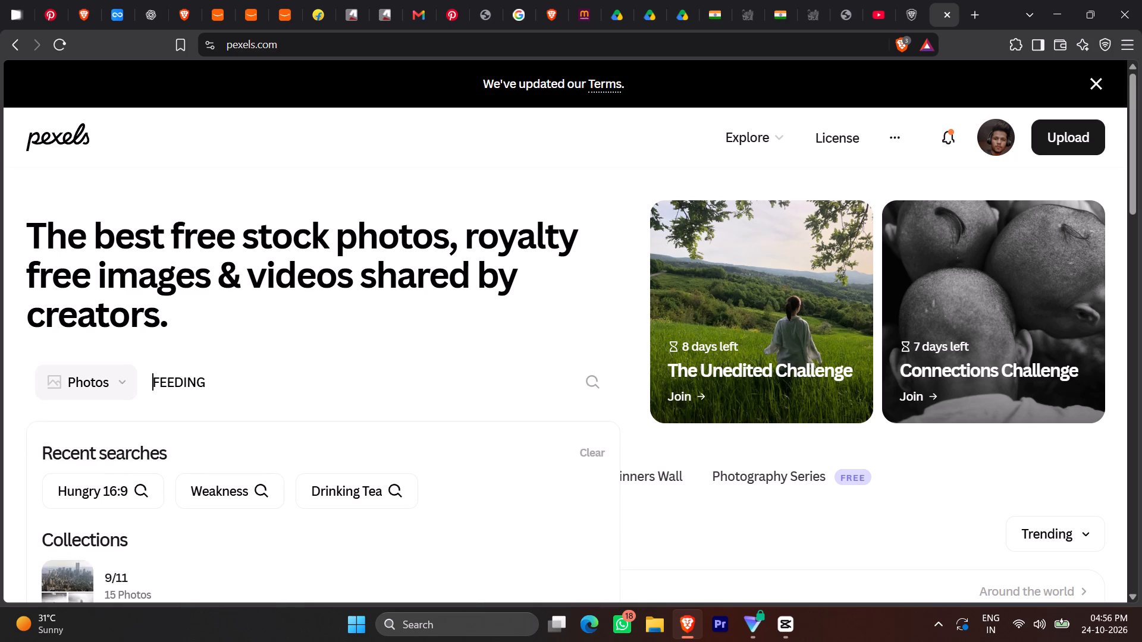
type("CHILH")
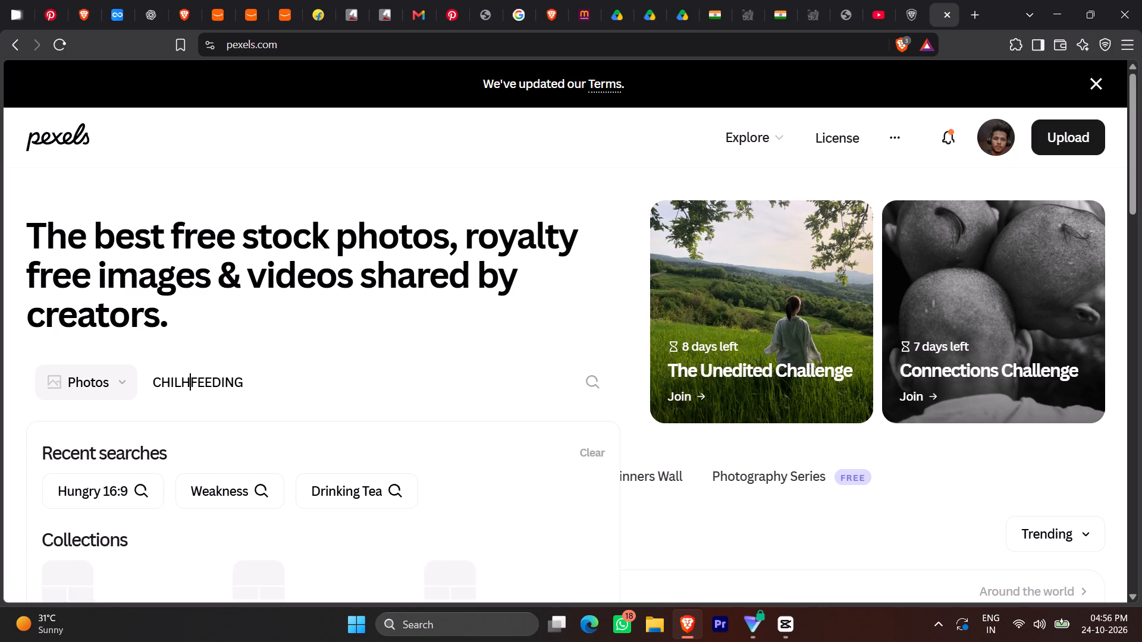
key("BackSpace")
type("D")
key("space")
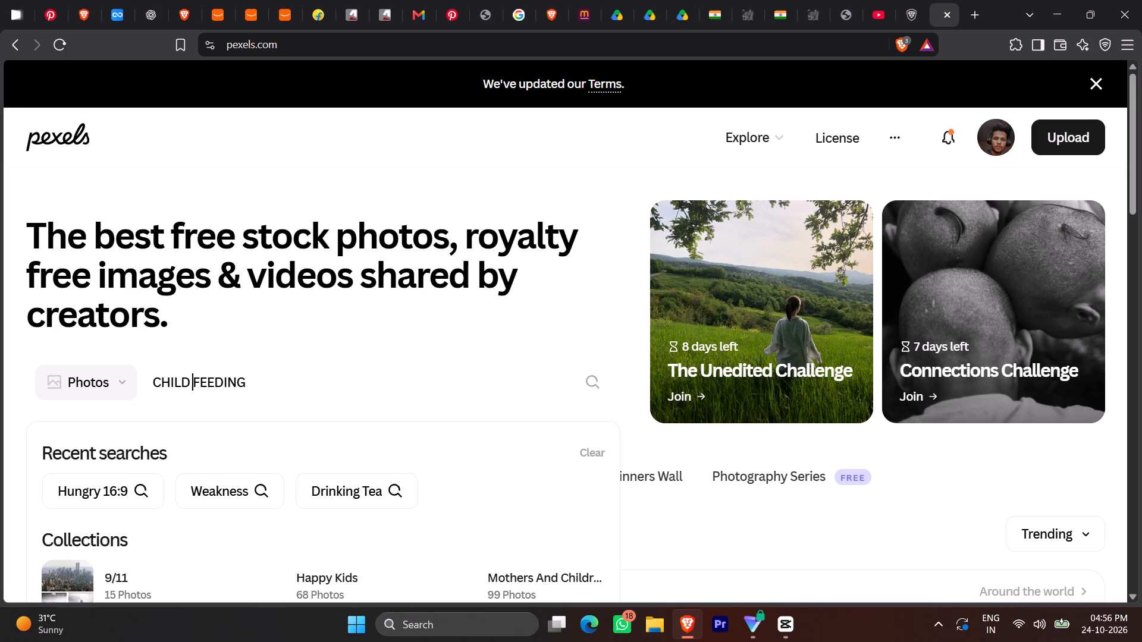
key("Return")
key("Return")
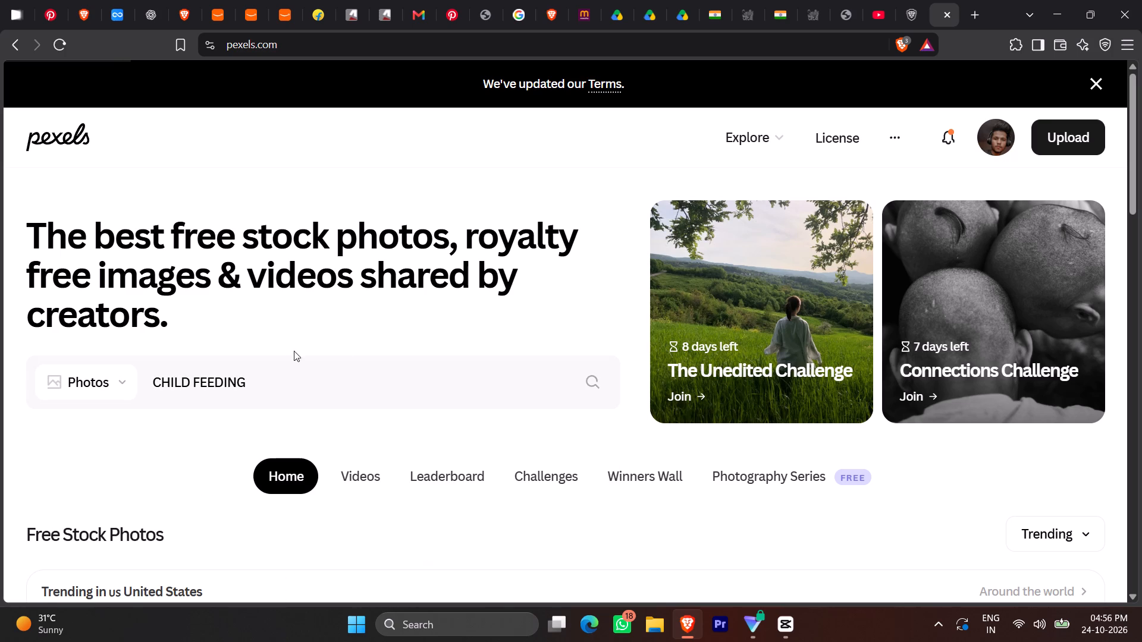
scroll(385, 353, "down", 4)
scroll(437, 338, "up", 4)
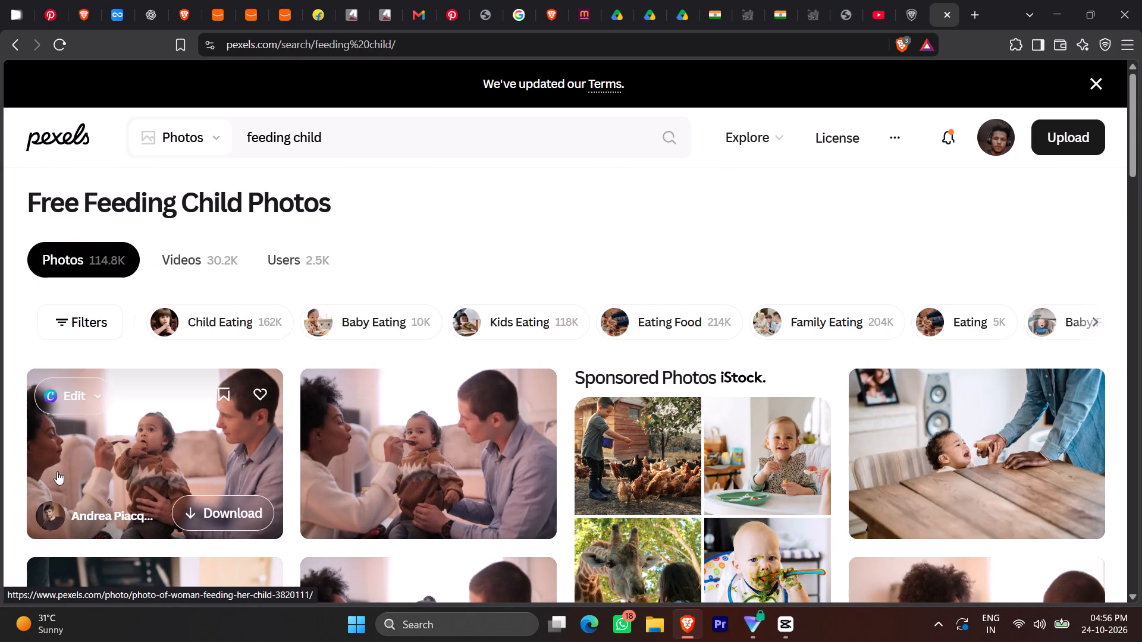
scroll(409, 246, "up", 3)
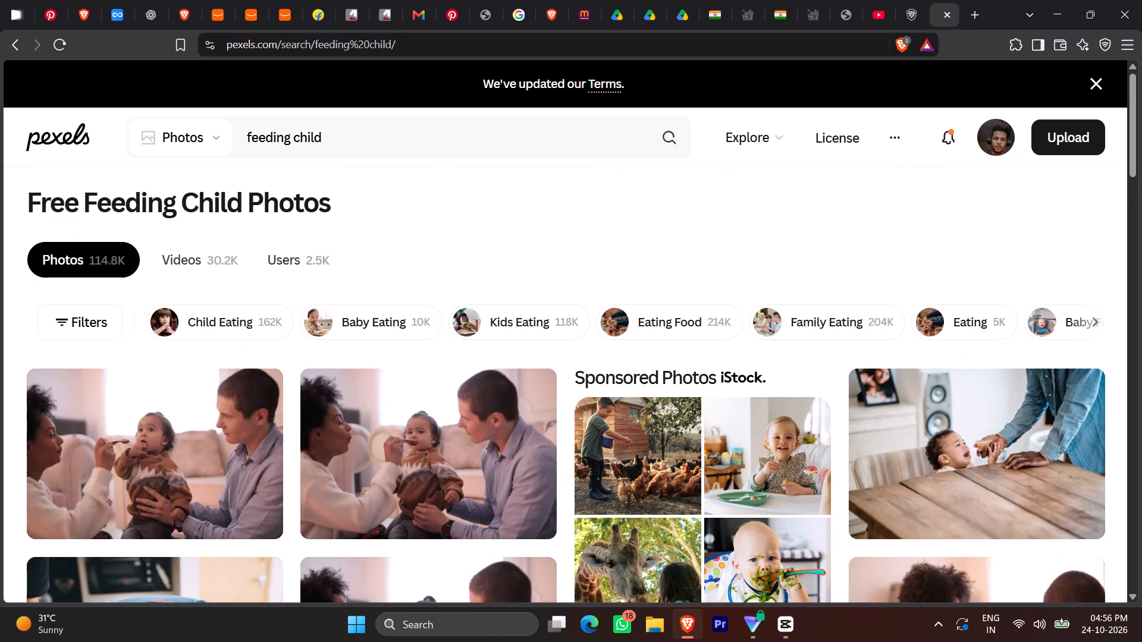
Replace the search term and search the Pexels photos for BREAST FEEDING.
left_click(263, 141)
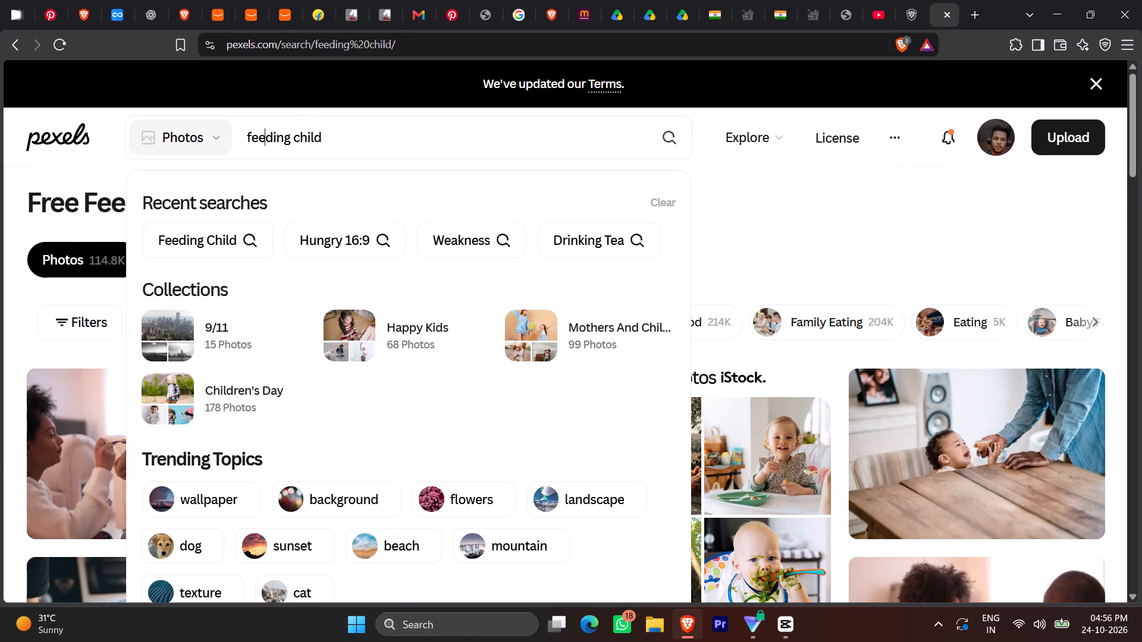
left_click_drag(292, 141, 231, 144)
type("BREAST")
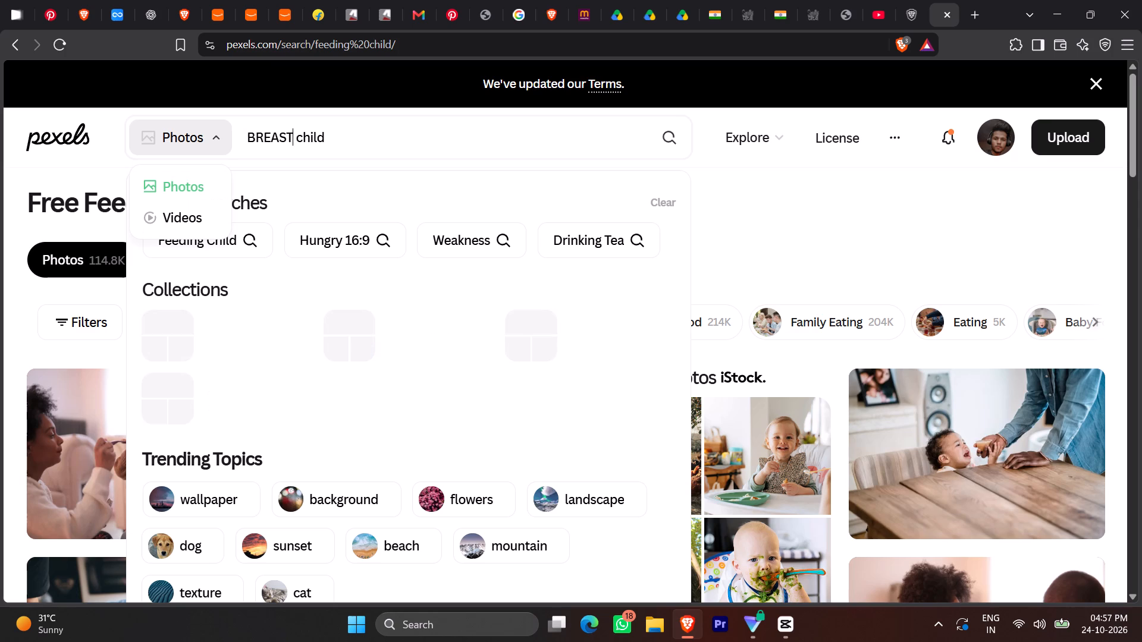
key("Right")
key("Right")
key("Right")
key("Right")
key("Right")
key("Right")
key("Right")
key("Right")
key("Right")
key("BackSpace")
key("BackSpace")
key("BackSpace")
key("BackSpace")
key("BackSpace")
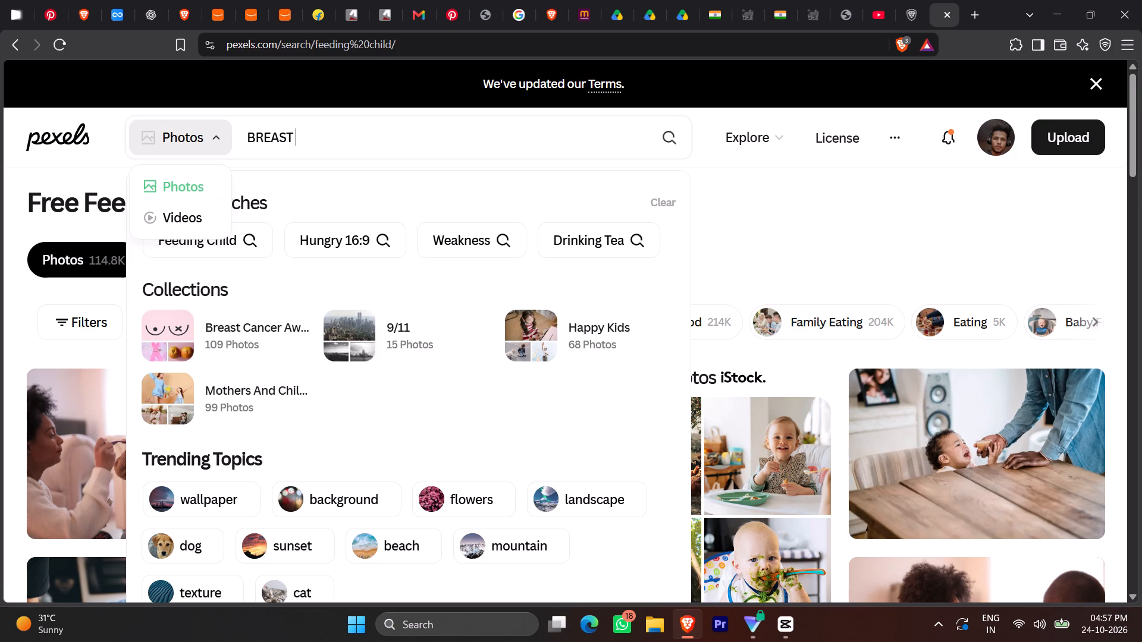
type("FEEDING")
key("Return")
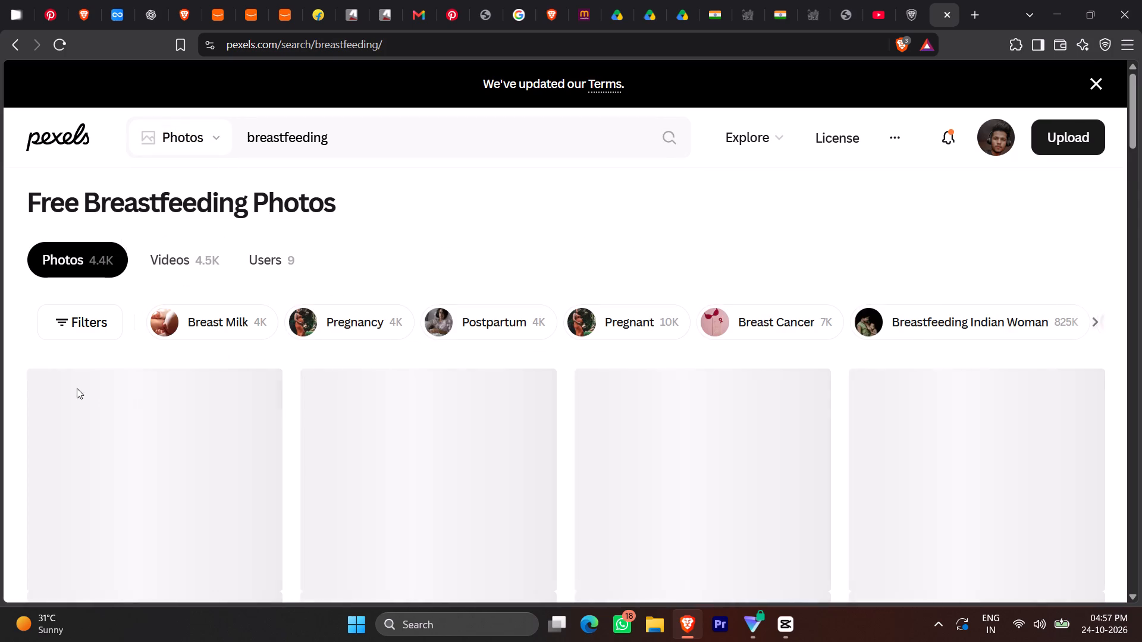
Download the Pexels photo of the mother in a floral dress nursing her child on the grass into Downloads.
scroll(87, 374, "down", 4)
scroll(65, 377, "up", 2)
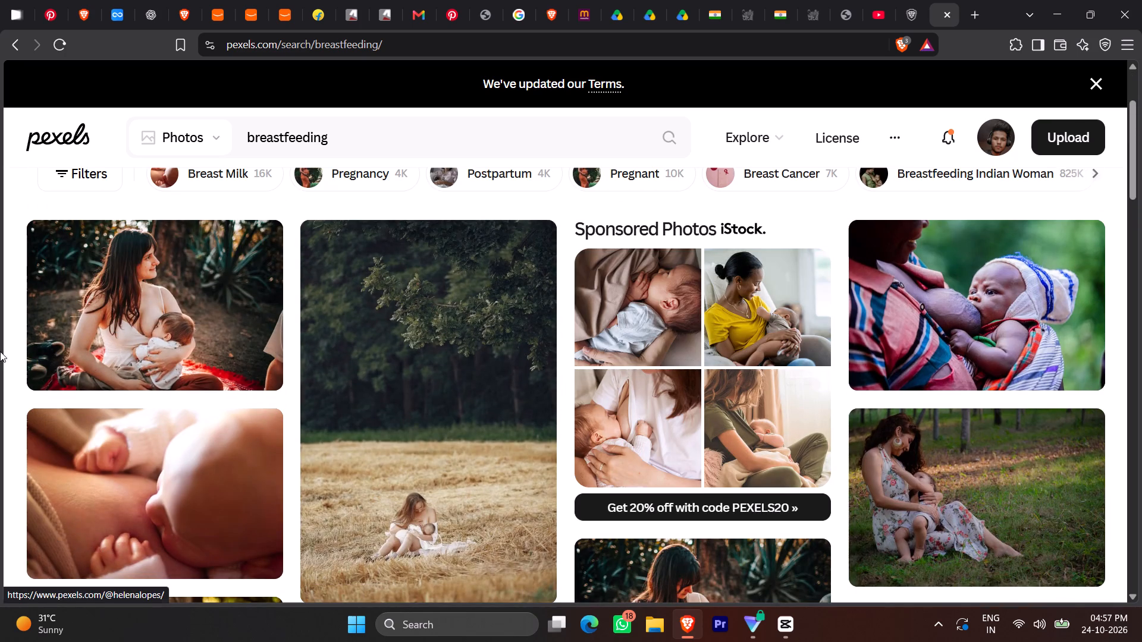
scroll(0, 351, "down", 2)
scroll(51, 386, "down", 3)
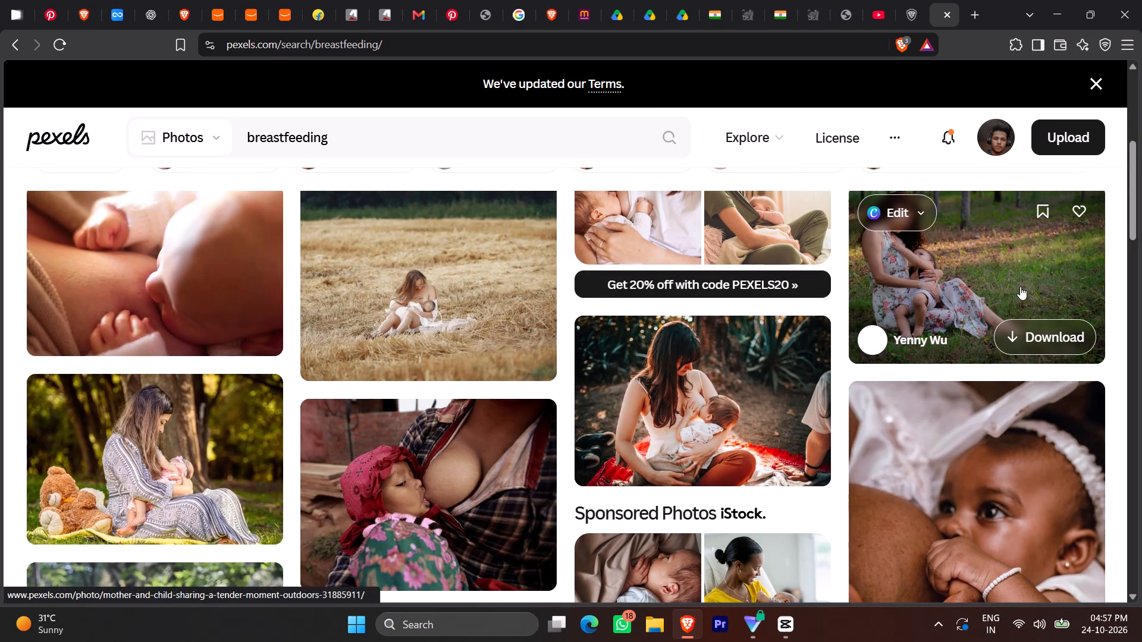
left_click(945, 280)
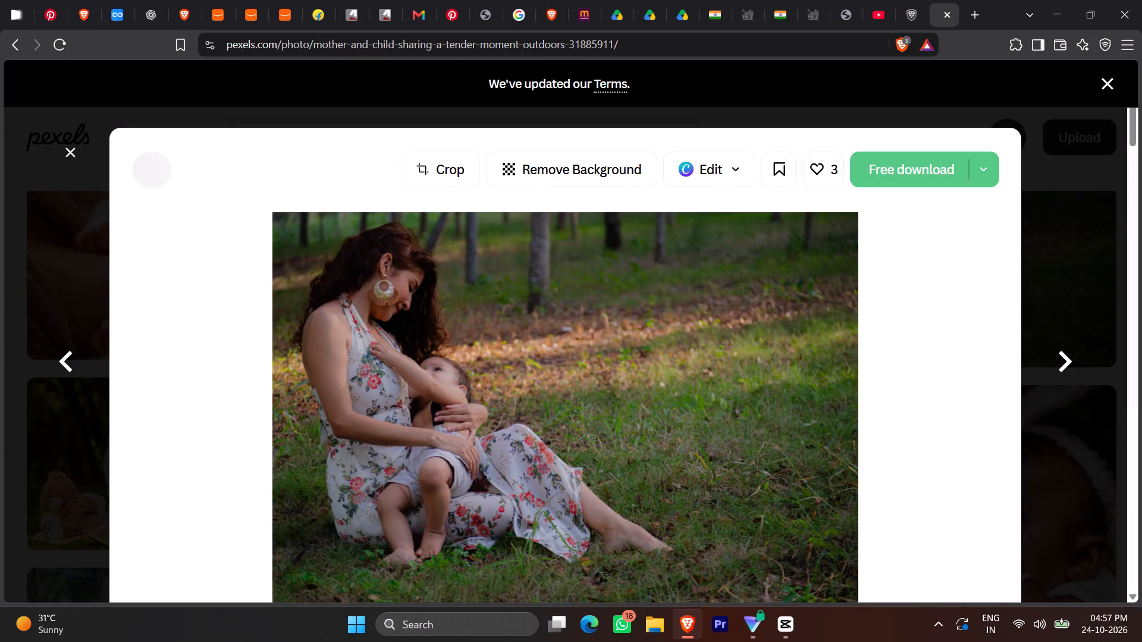
left_click(903, 175)
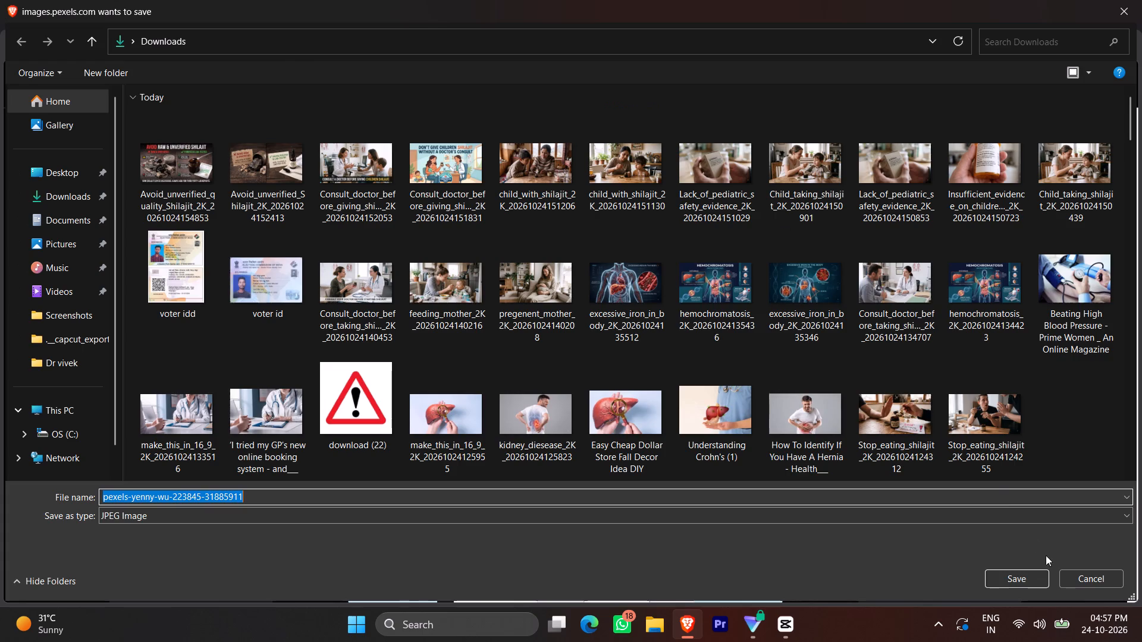
left_click(1037, 575)
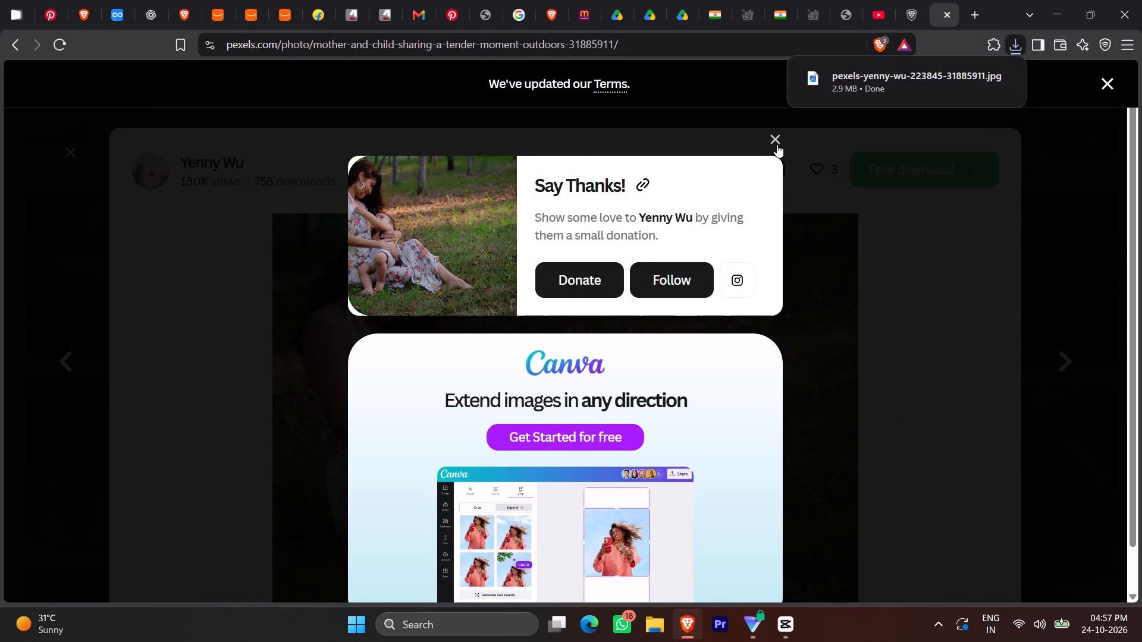
left_click(777, 144)
Switch to CapCut and scrub through the timeline of project 1024 to locate the feeding-mother image clip.
left_click(799, 630)
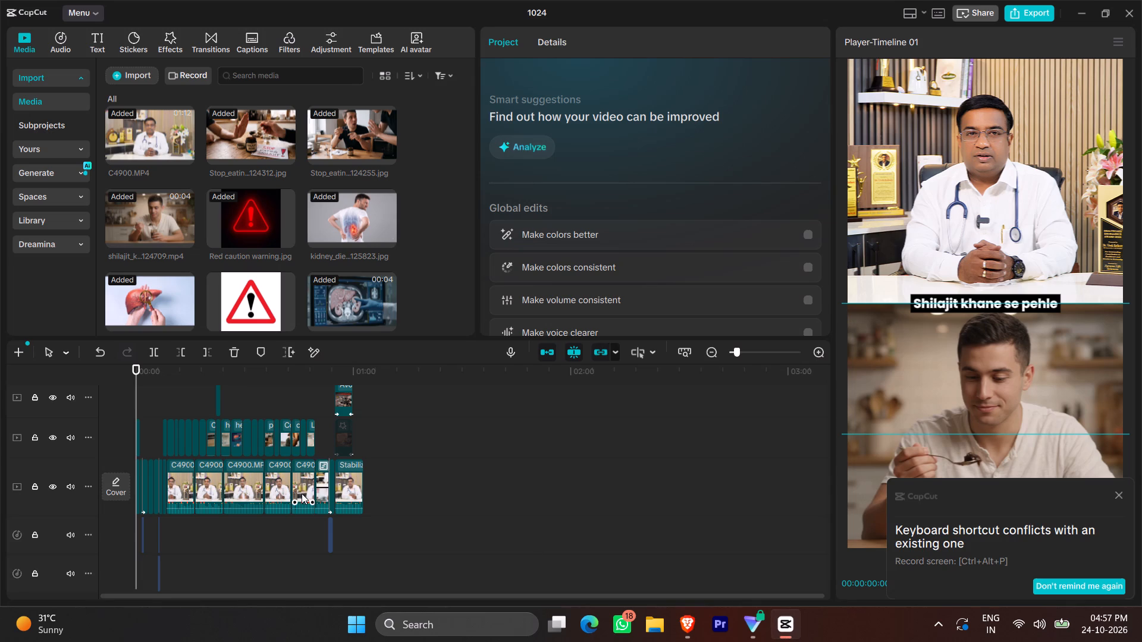
scroll(323, 489, "up", 20, "ctrl")
scroll(323, 489, "up", 14, "ctrl")
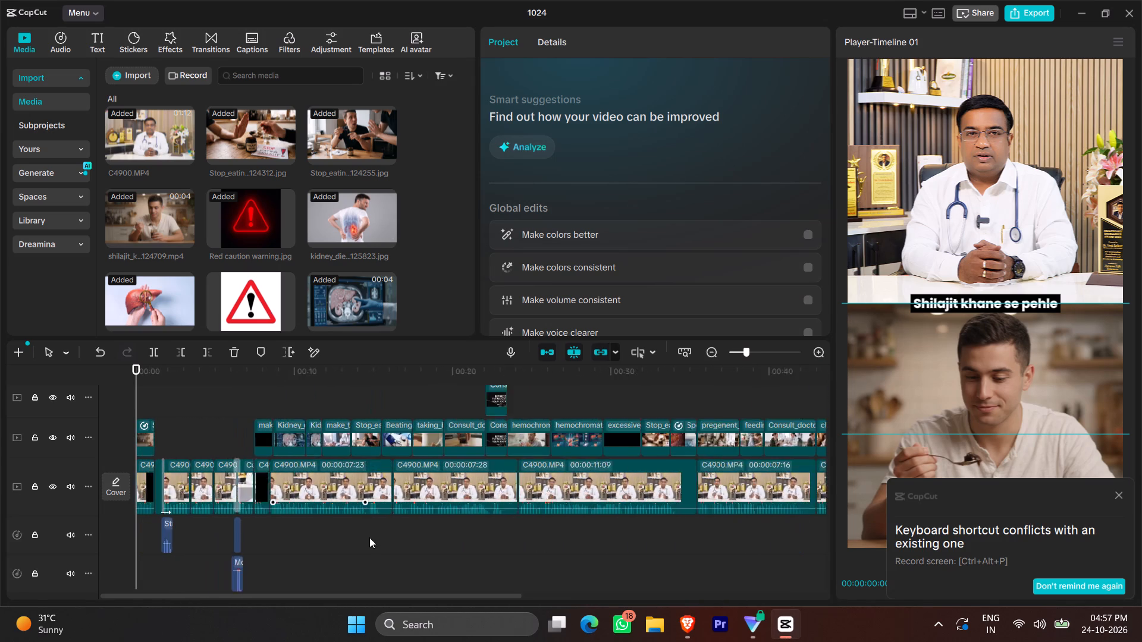
scroll(369, 537, "up", 8, "ctrl")
scroll(353, 534, "left", 1)
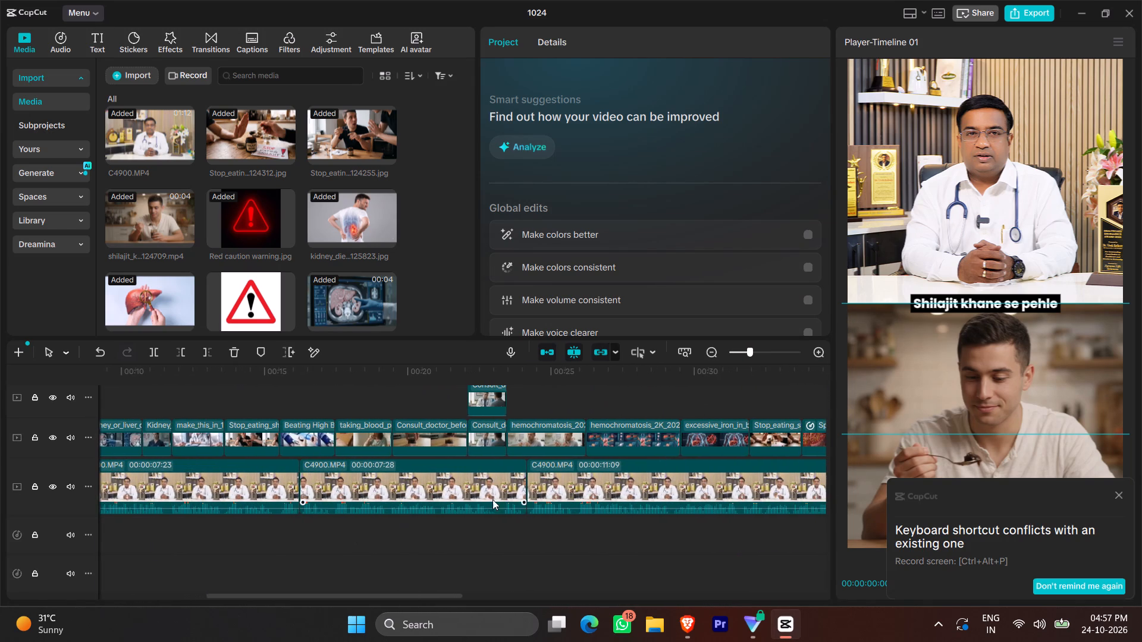
scroll(521, 498, "left", 3)
scroll(521, 498, "right", 1)
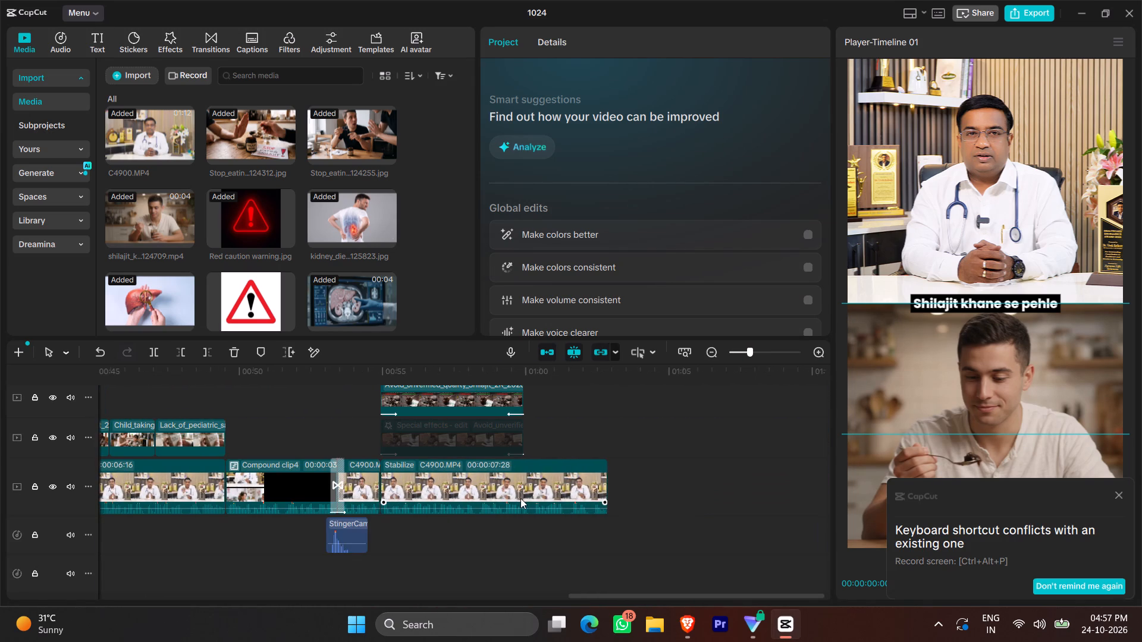
scroll(520, 498, "right", 2)
left_click(378, 402)
left_click_drag(378, 402, 395, 395)
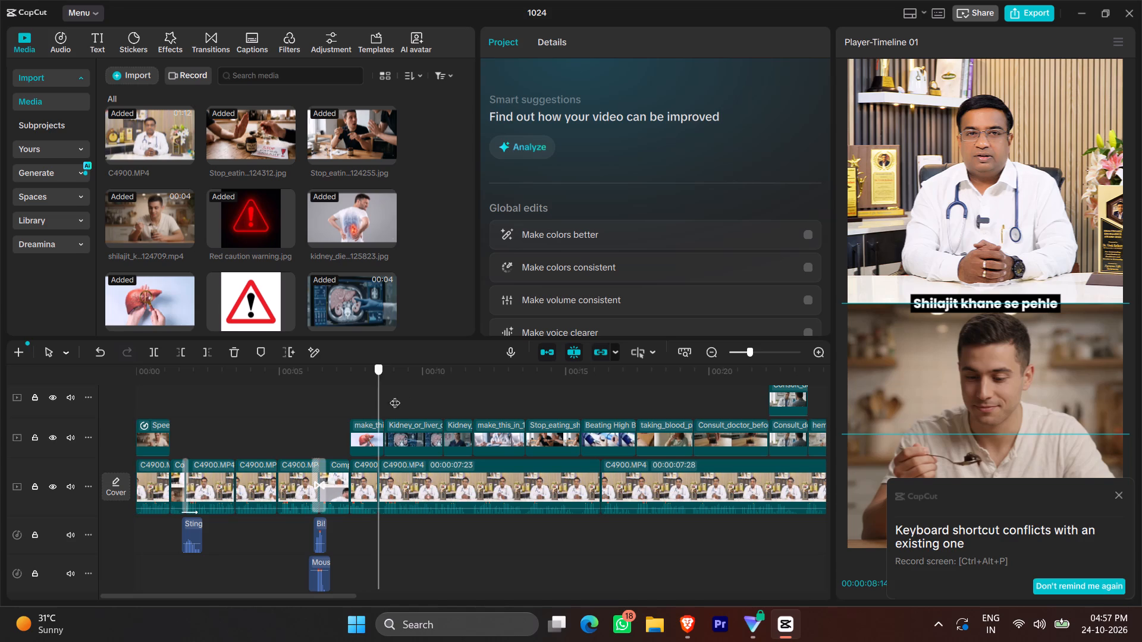
left_click_drag(395, 395, 672, 375)
scroll(600, 402, "left", 1)
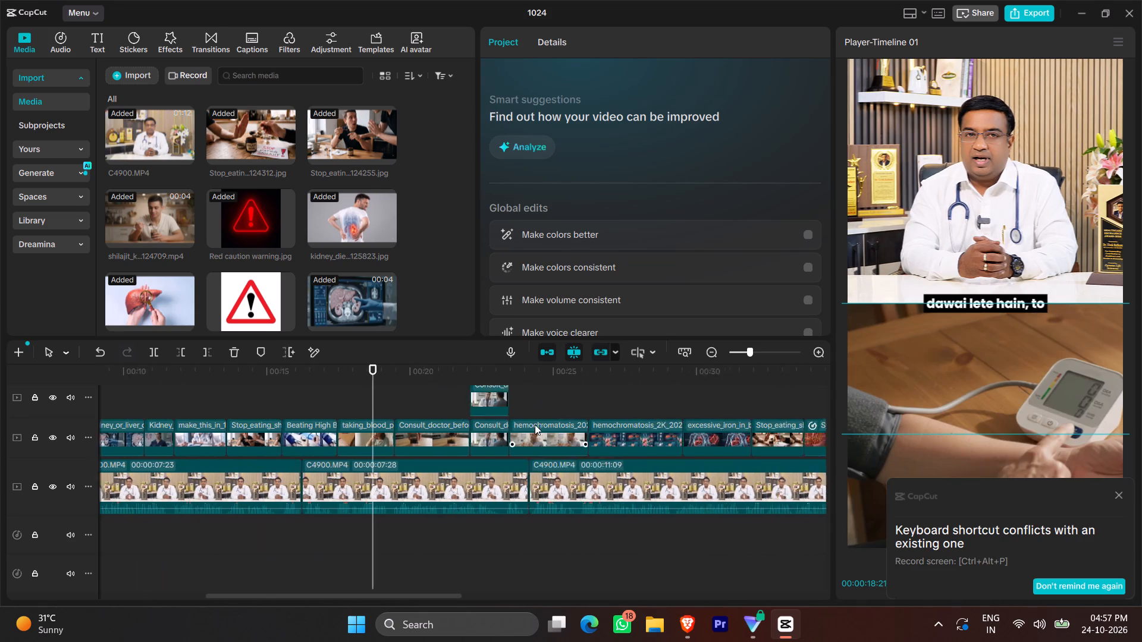
scroll(535, 424, "left", 1)
left_click(403, 403)
left_click_drag(403, 403, 621, 393)
scroll(605, 399, "left", 1)
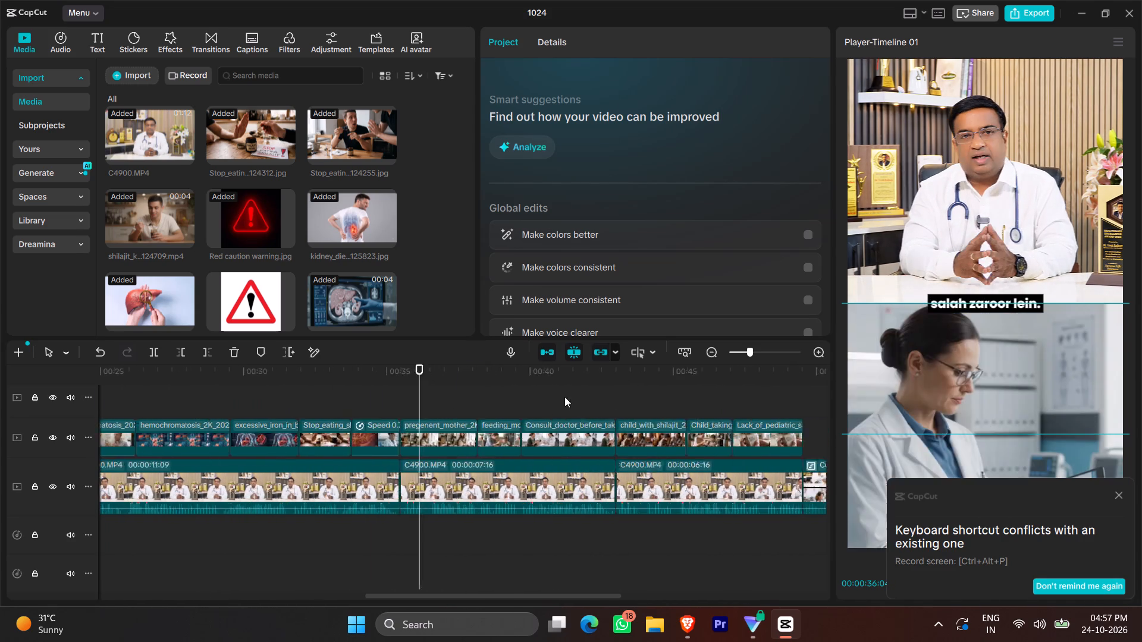
scroll(564, 396, "left", 1)
left_click_drag(309, 373, 337, 374)
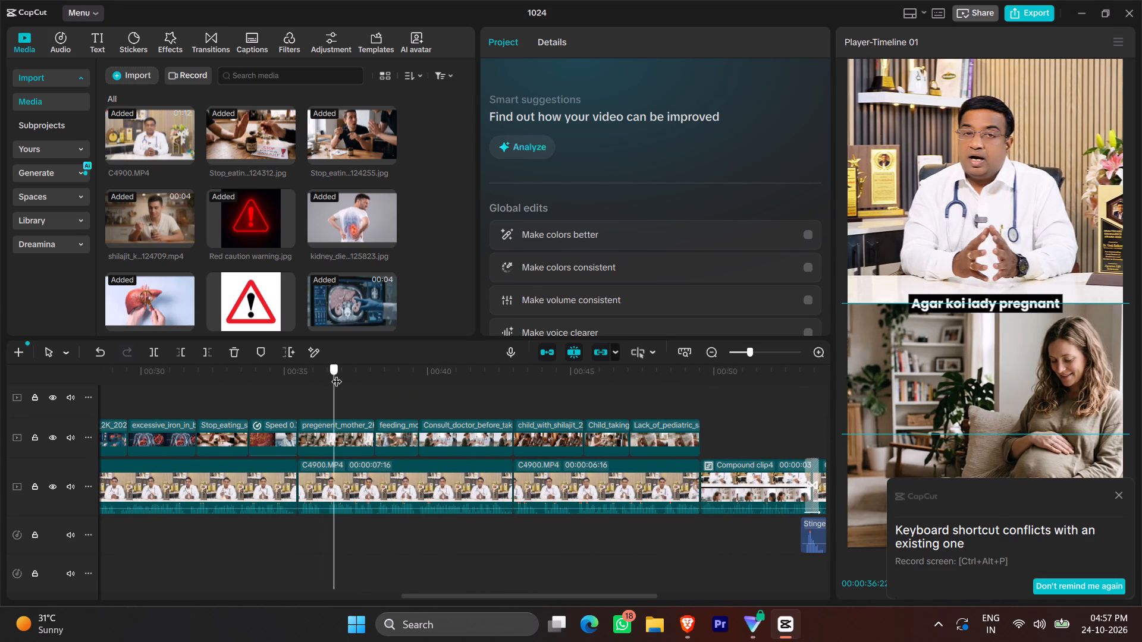
left_click_drag(337, 374, 401, 369)
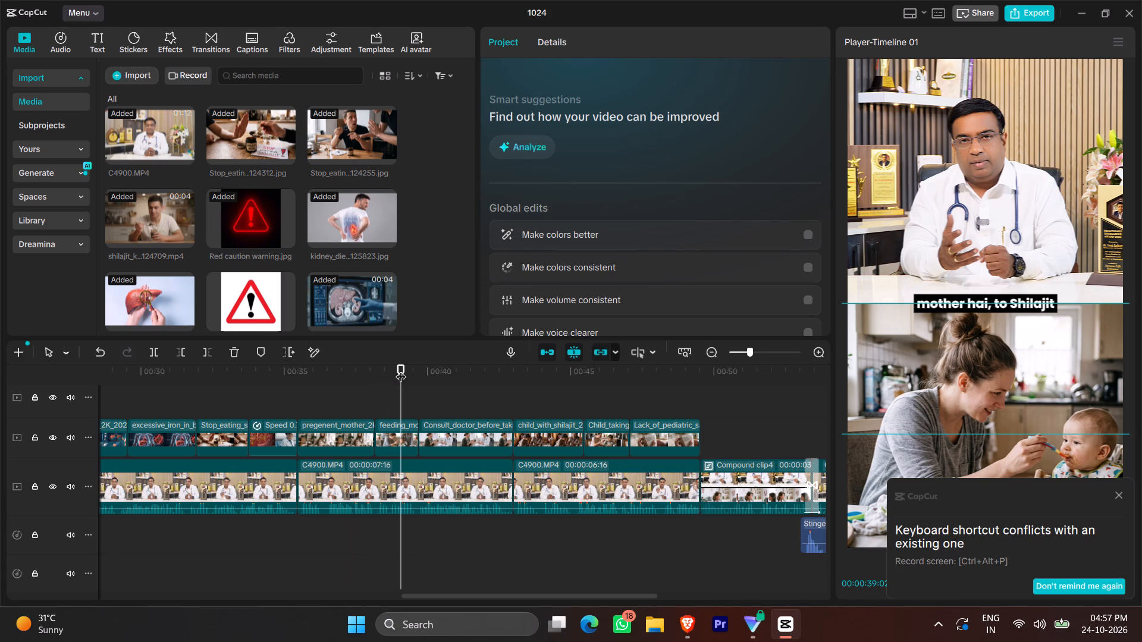
Import the downloaded mother-and-child photo from the device into the project media.
scroll(354, 269, "down", 5)
scroll(331, 310, "down", 13)
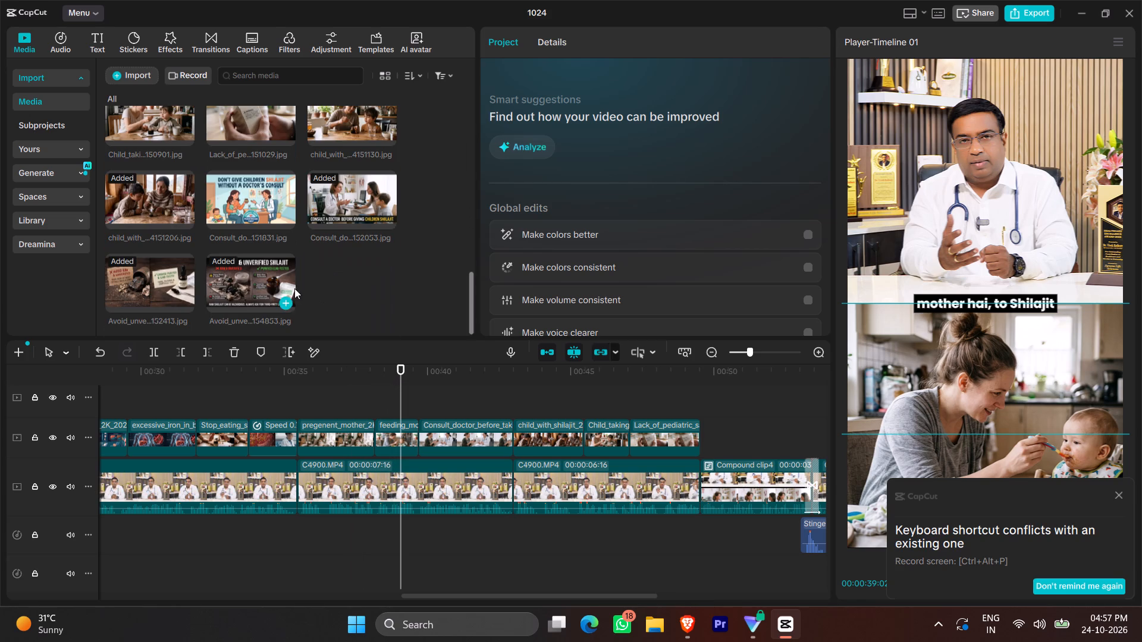
left_click(134, 74)
left_click(165, 105)
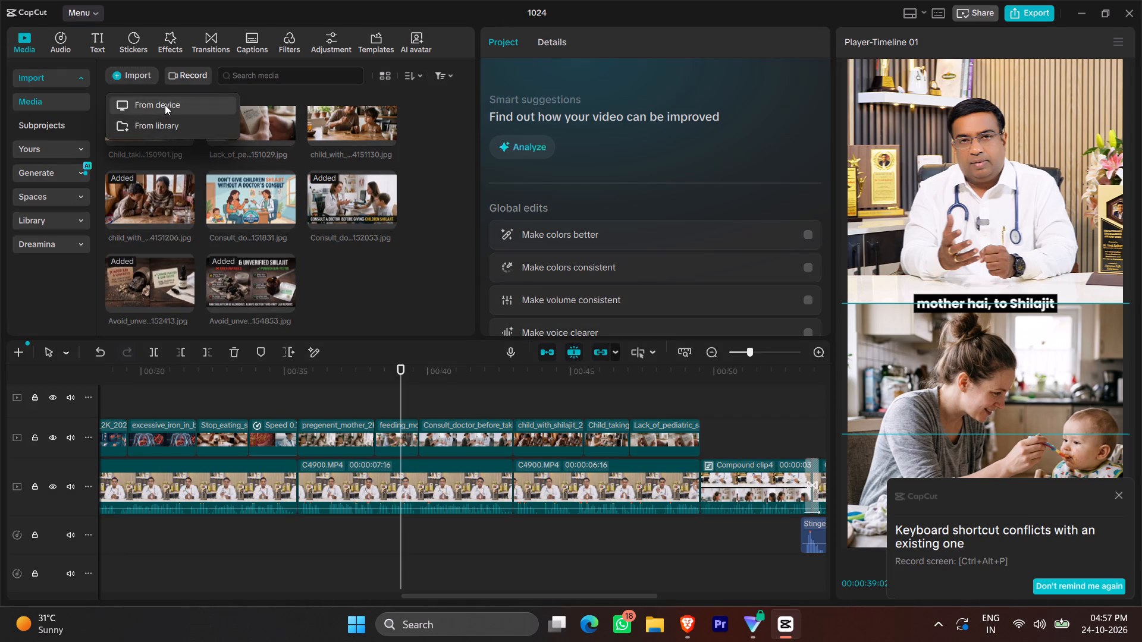
double_click(171, 159)
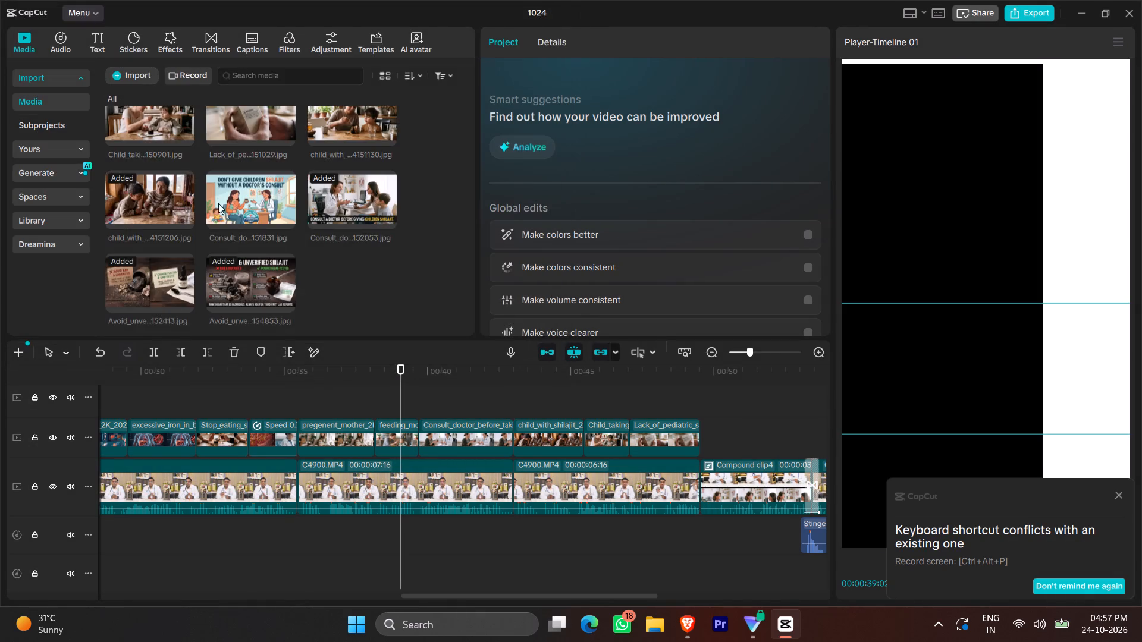
scroll(371, 291, "down", 8)
Replace the feeding-mother clip on the timeline with the imported Pexels photo and play that section.
left_click(390, 380)
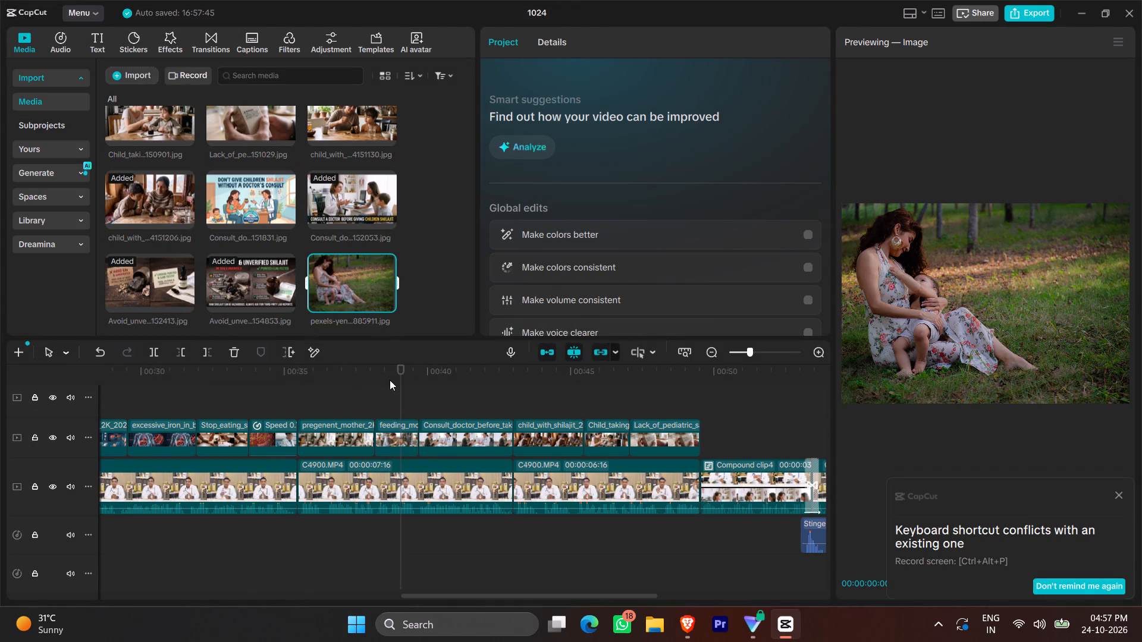
left_click(328, 390)
left_click_drag(328, 390, 364, 387)
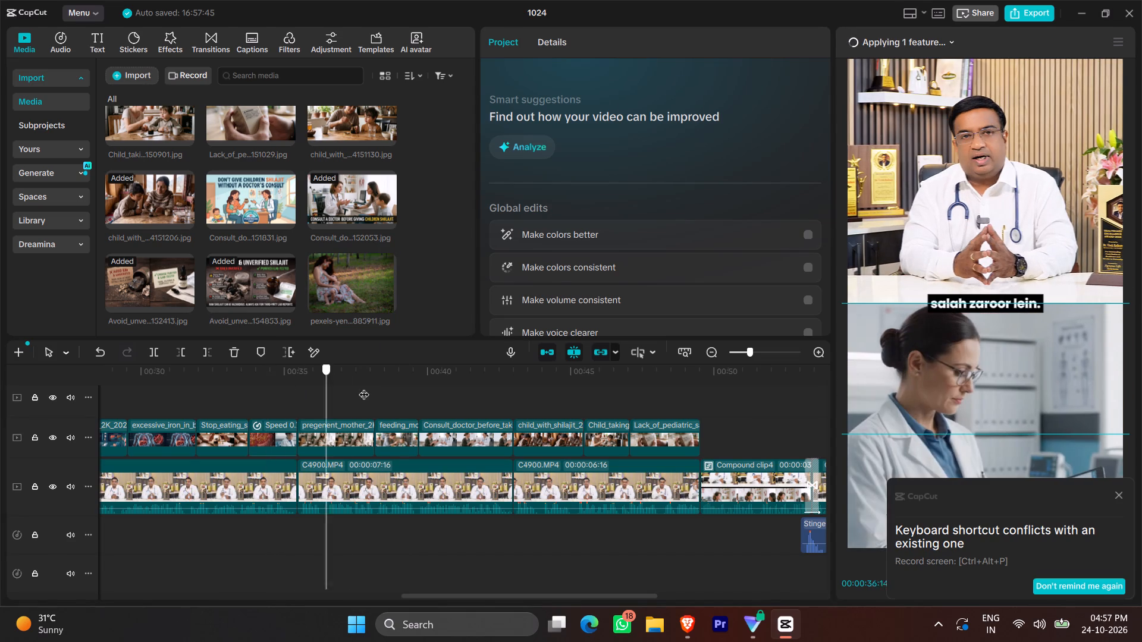
left_click_drag(364, 387, 425, 388)
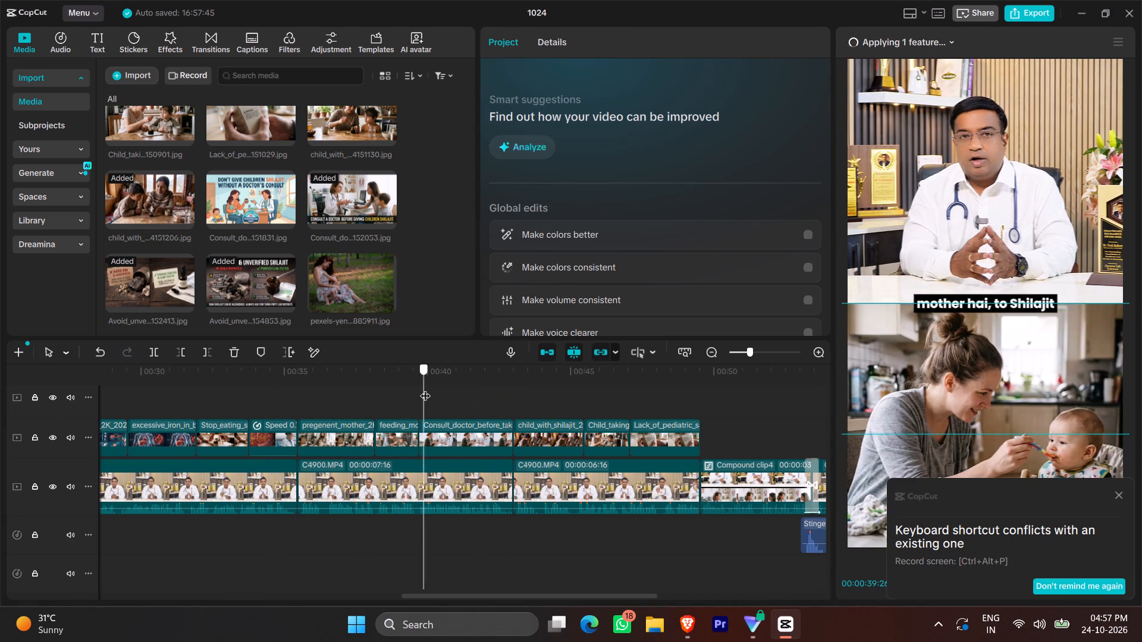
left_click_drag(425, 388, 397, 383)
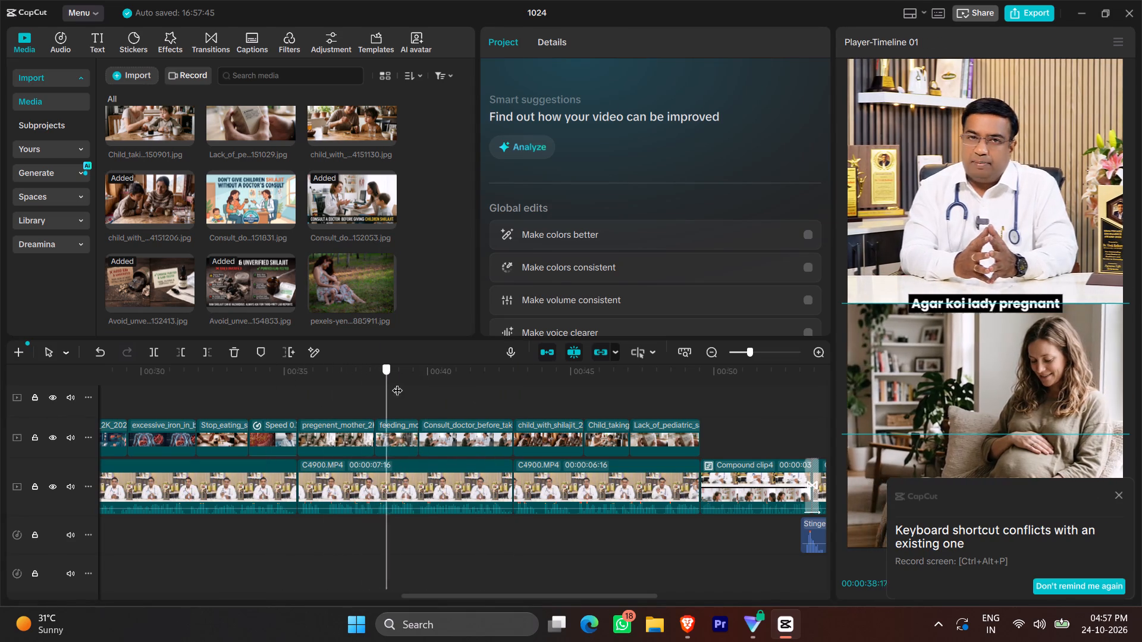
left_click_drag(397, 383, 403, 380)
left_click_drag(350, 281, 407, 405)
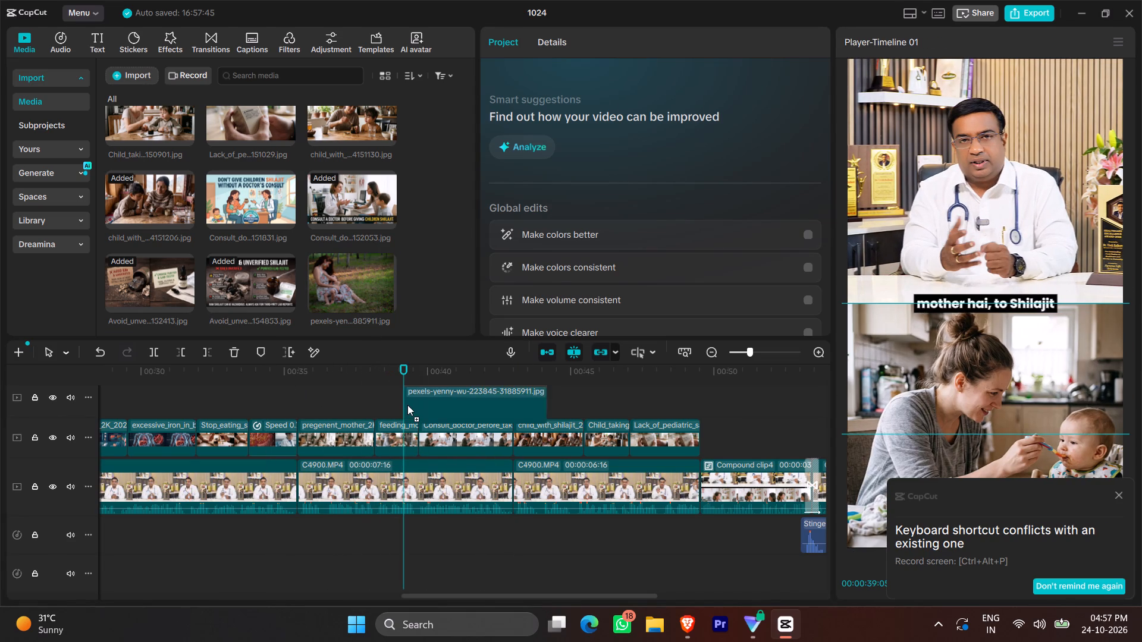
left_click_drag(407, 405, 403, 431)
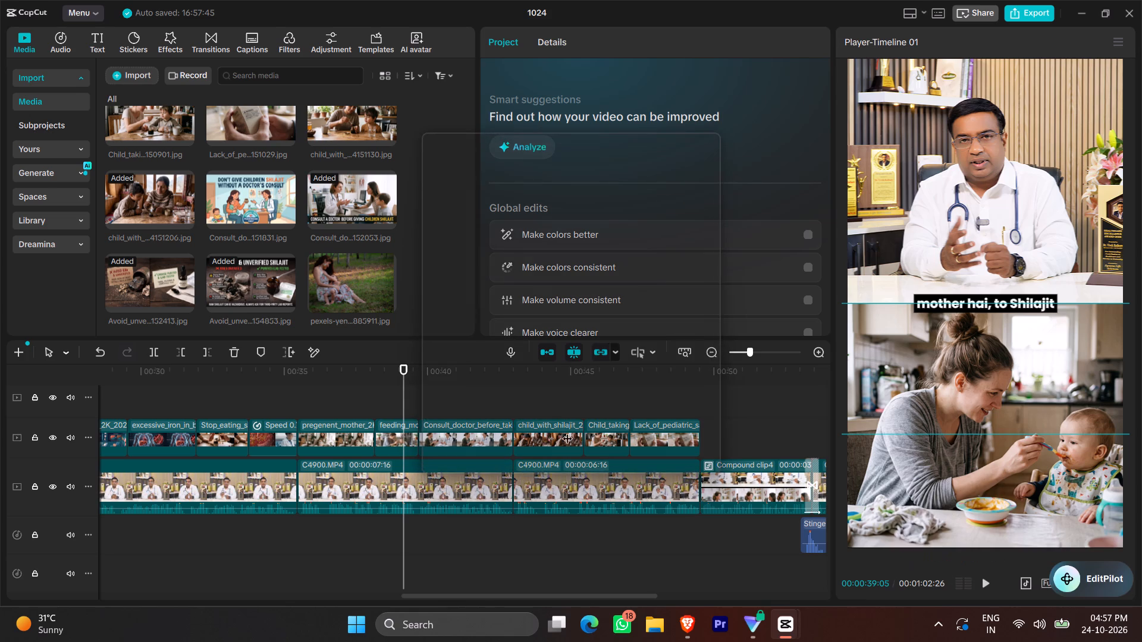
left_click(619, 451)
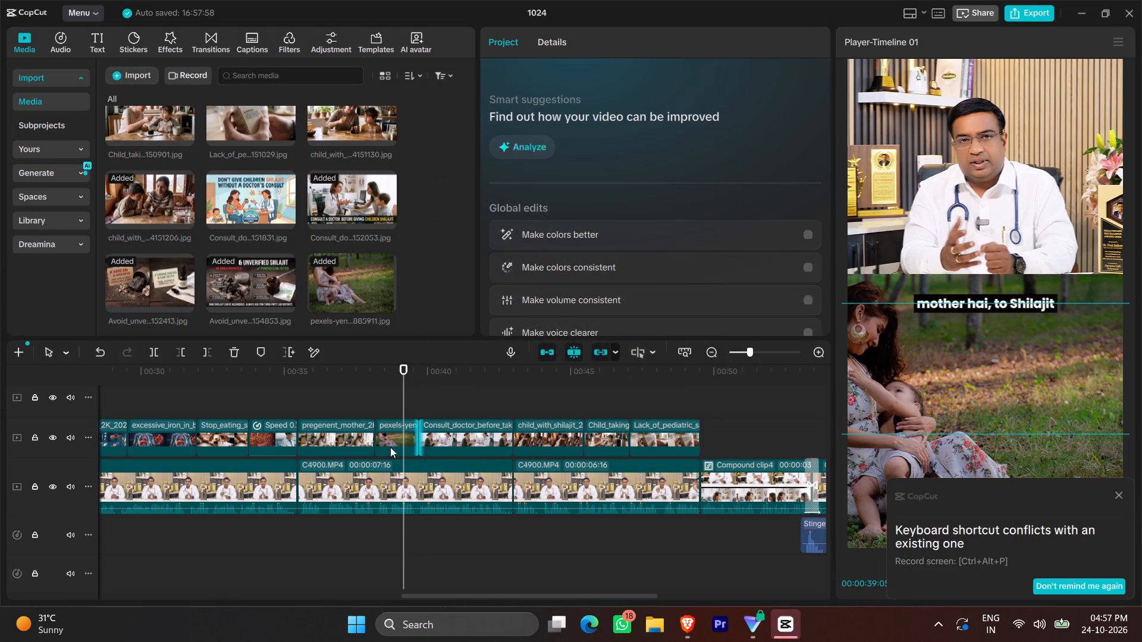
left_click(351, 404)
key("space")
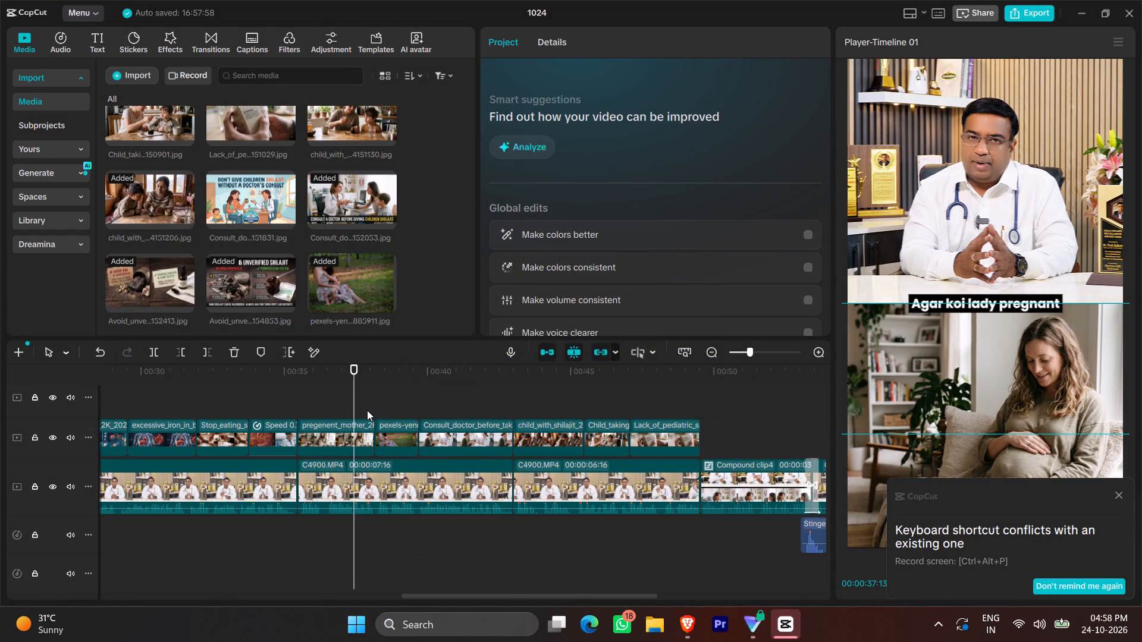
key("space")
Reposition the photo at its first position keyframe to about X 637, Y -1194, and move that keyframe toward the clip's start.
left_click(385, 434)
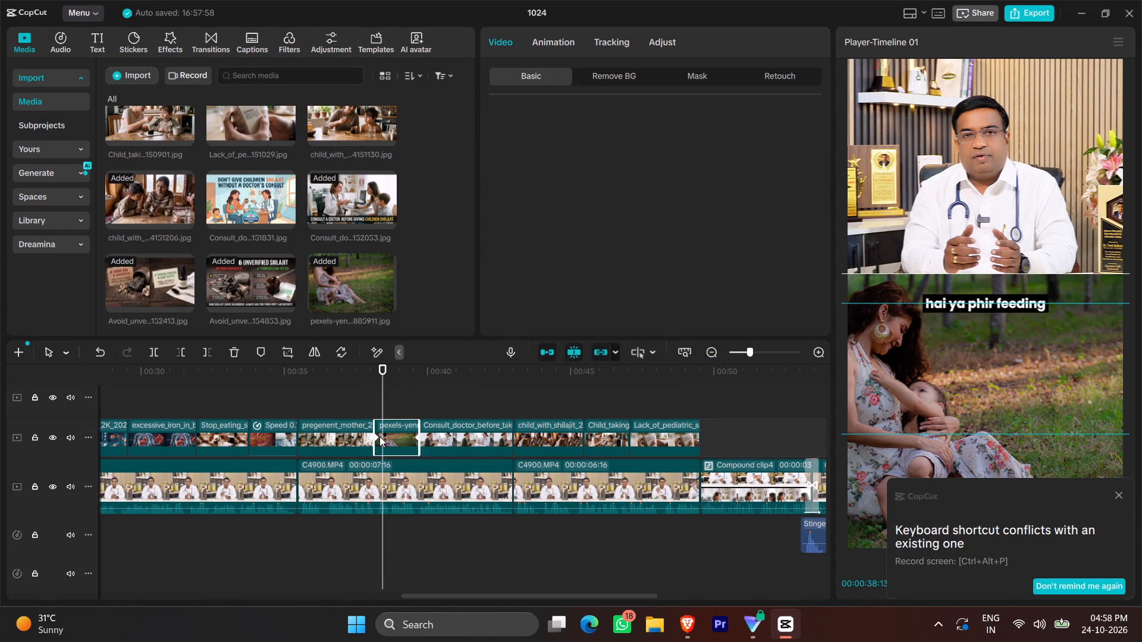
left_click(379, 436)
left_click(384, 436)
left_click_drag(957, 367, 1018, 366)
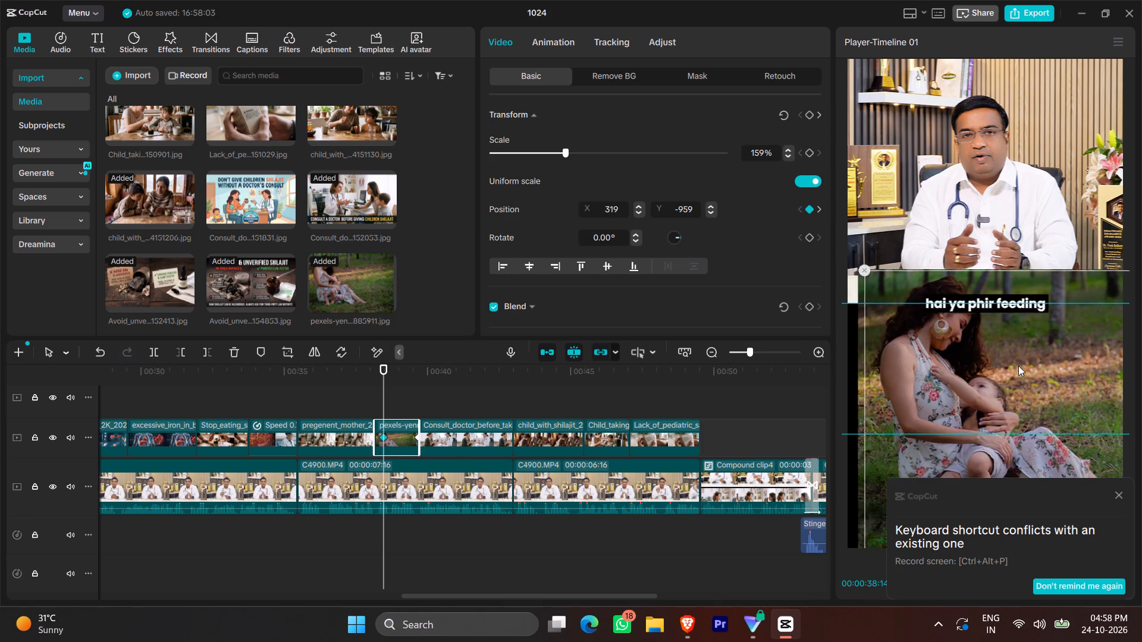
left_click_drag(1018, 366, 997, 399)
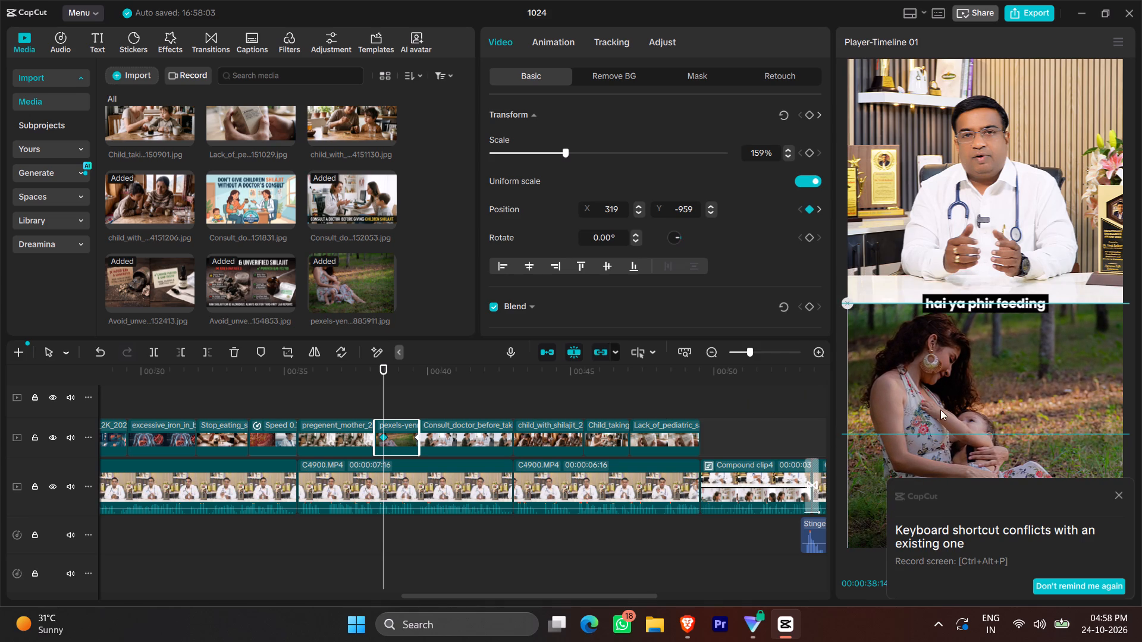
left_click_drag(381, 439, 374, 440)
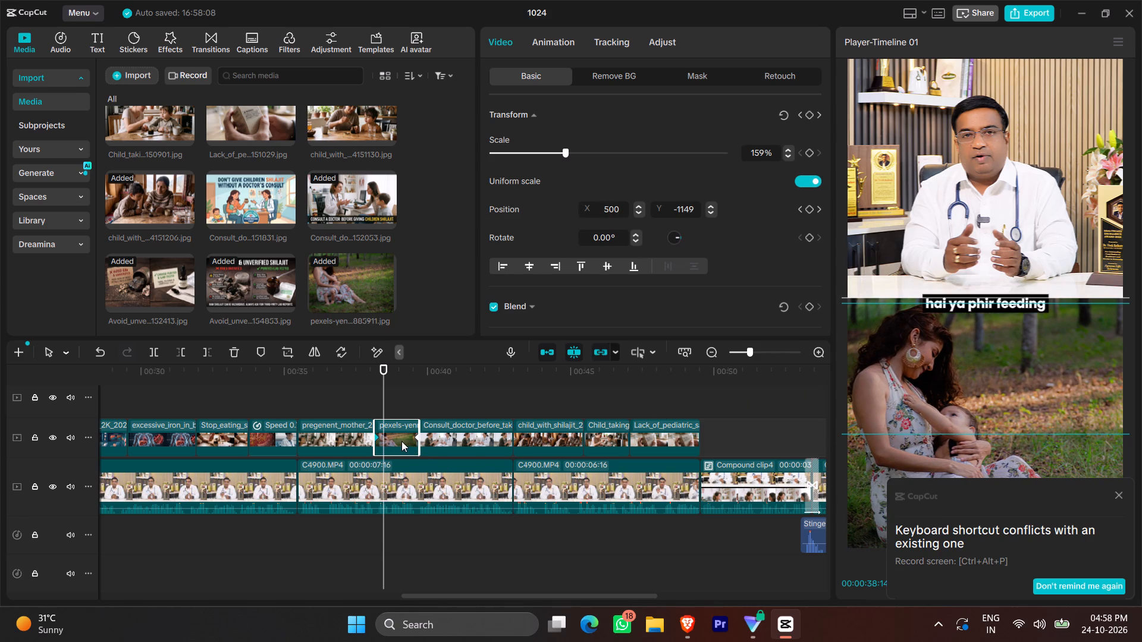
Move the photo clip's last position keyframe slightly earlier and reposition the photo there to fill the lower half of the frame.
left_click(415, 436)
left_click_drag(416, 438, 410, 440)
left_click(409, 436)
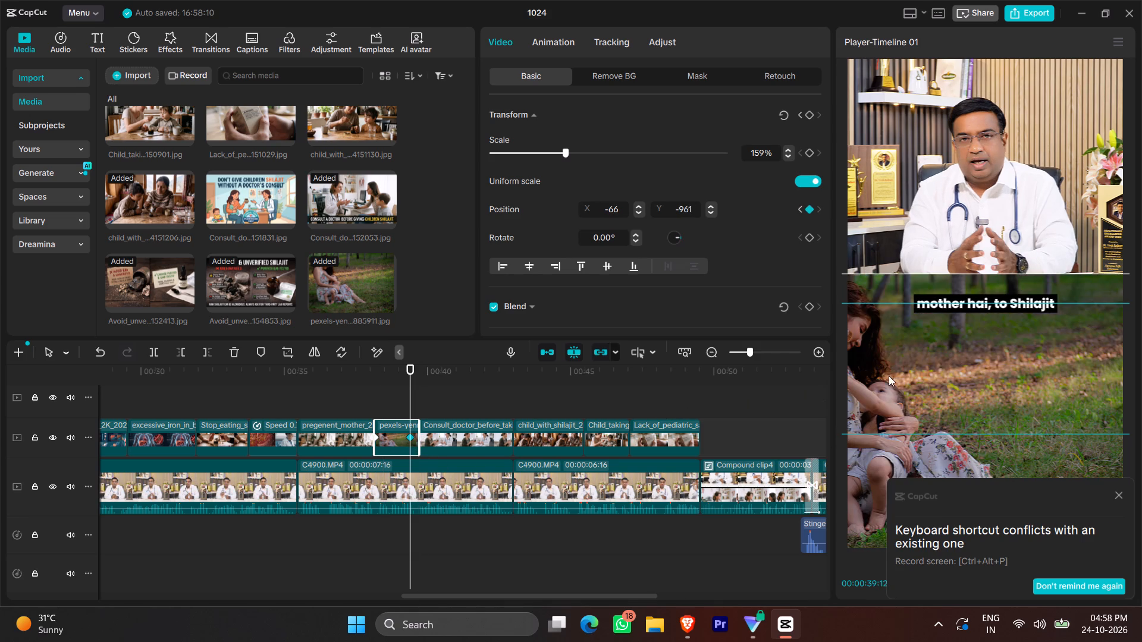
left_click_drag(937, 365, 1034, 397)
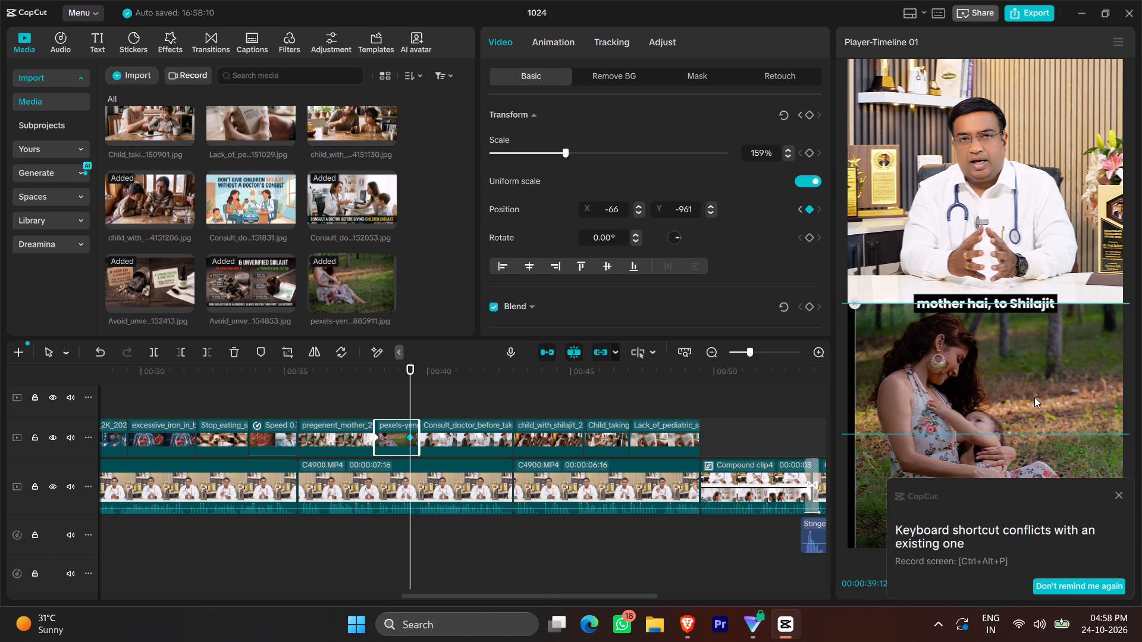
left_click_drag(1034, 397, 995, 401)
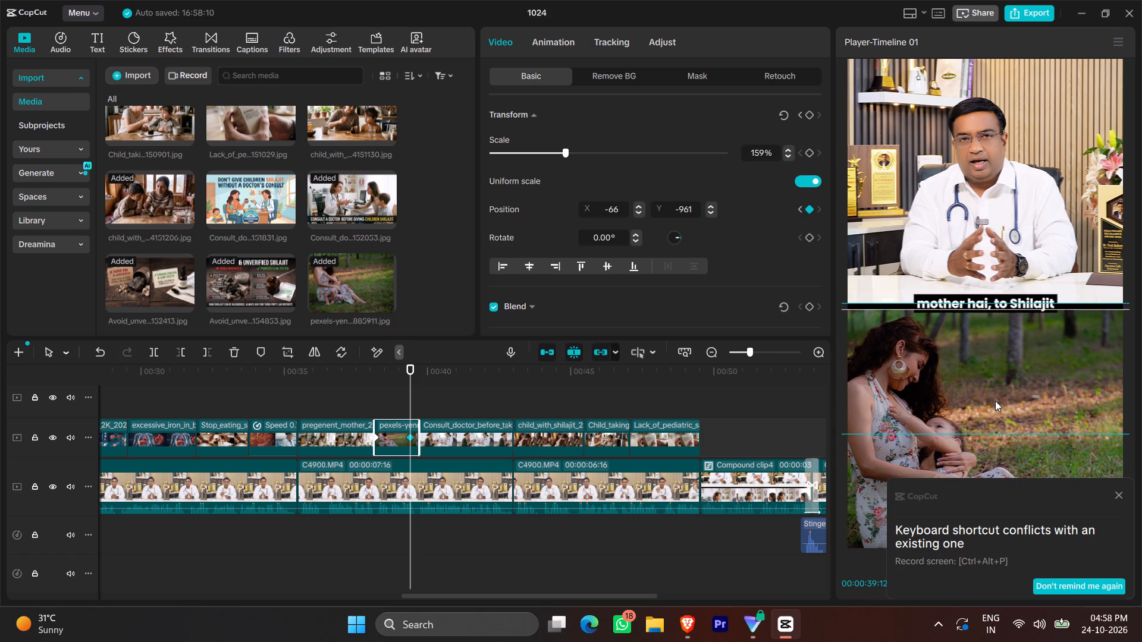
left_click_drag(995, 401, 989, 398)
Play back the photo clip to check its keyframed movement.
left_click(382, 404)
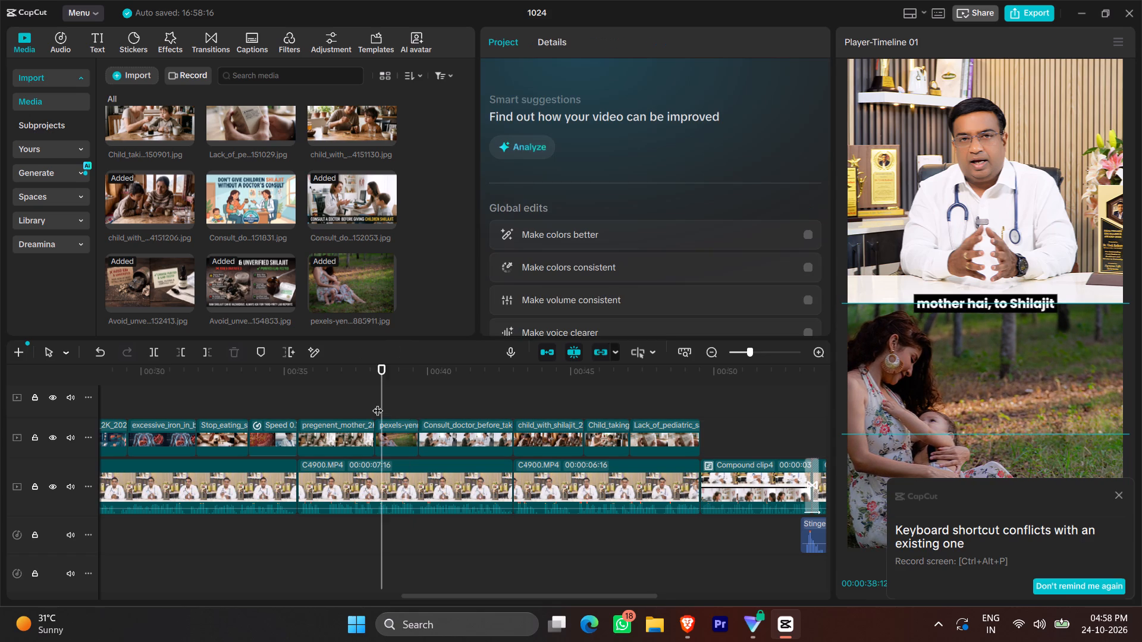
left_click(378, 403)
key("space")
key("space")
Move the photo clip's first position keyframe to the clip's start and reposition the photo to about X 179, Y -1194.
left_click(390, 443)
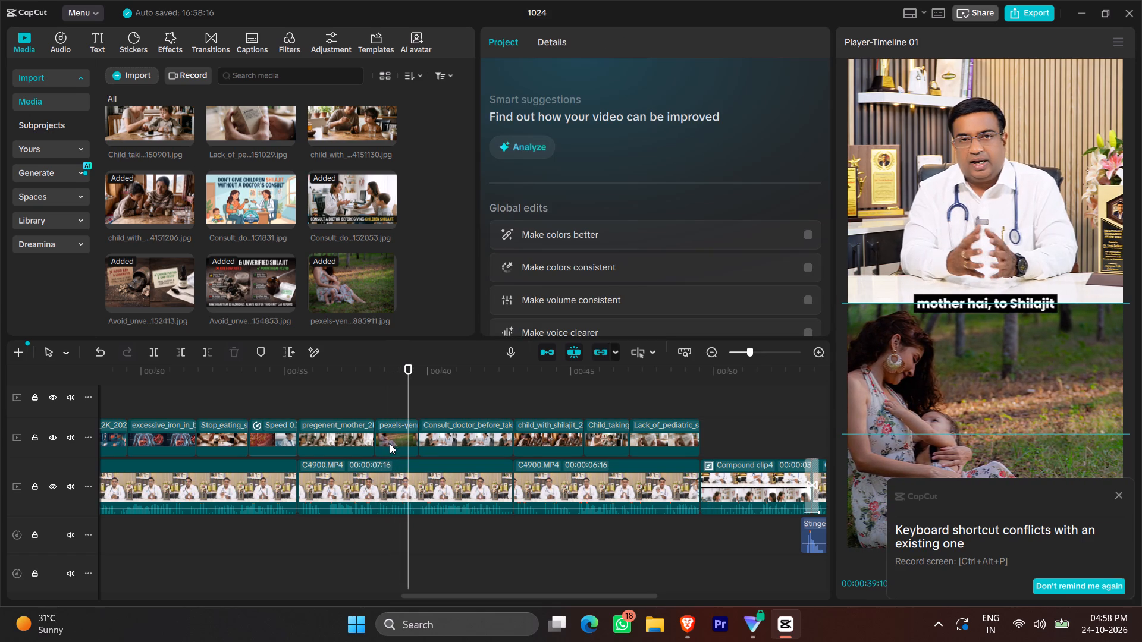
double_click(377, 440)
left_click(380, 432)
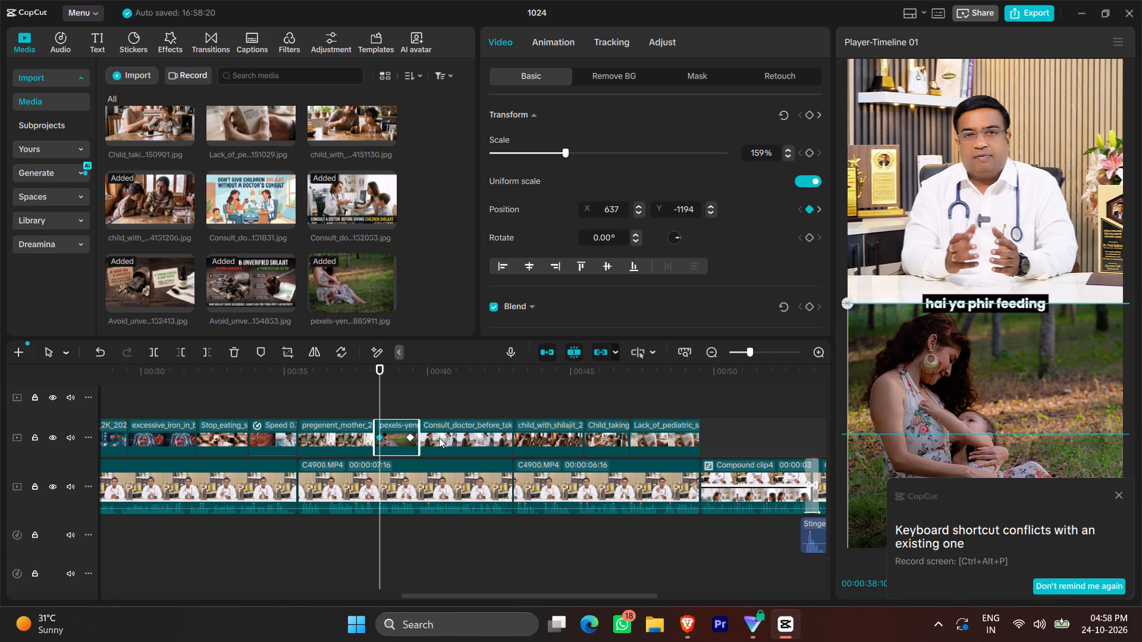
left_click_drag(918, 390, 928, 390)
left_click_drag(379, 438, 369, 436)
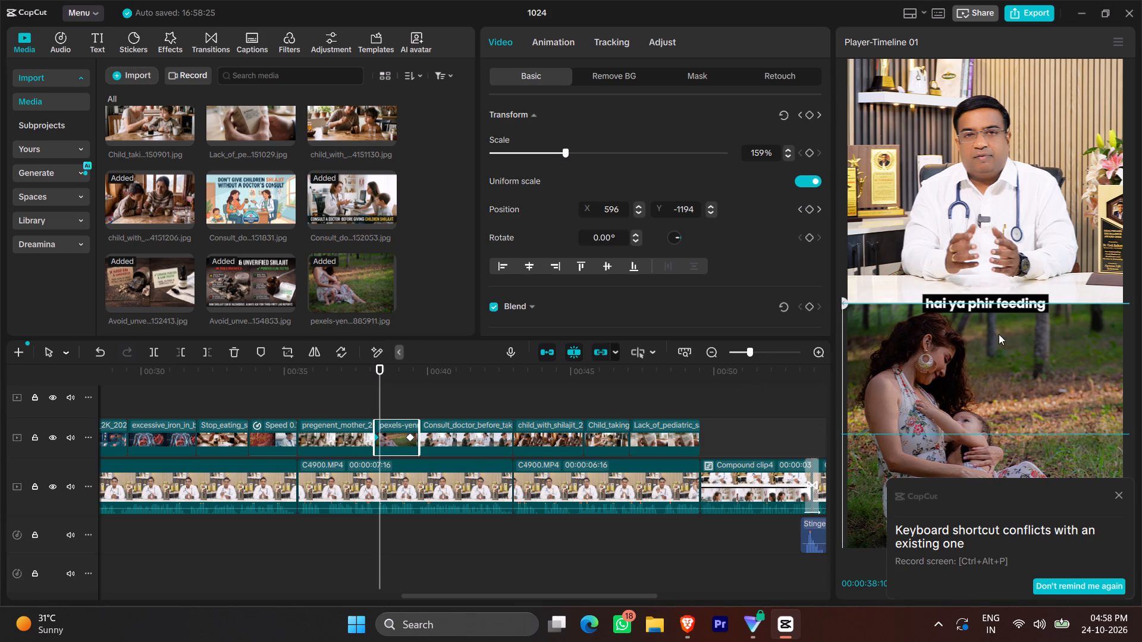
left_click_drag(1007, 347, 954, 350)
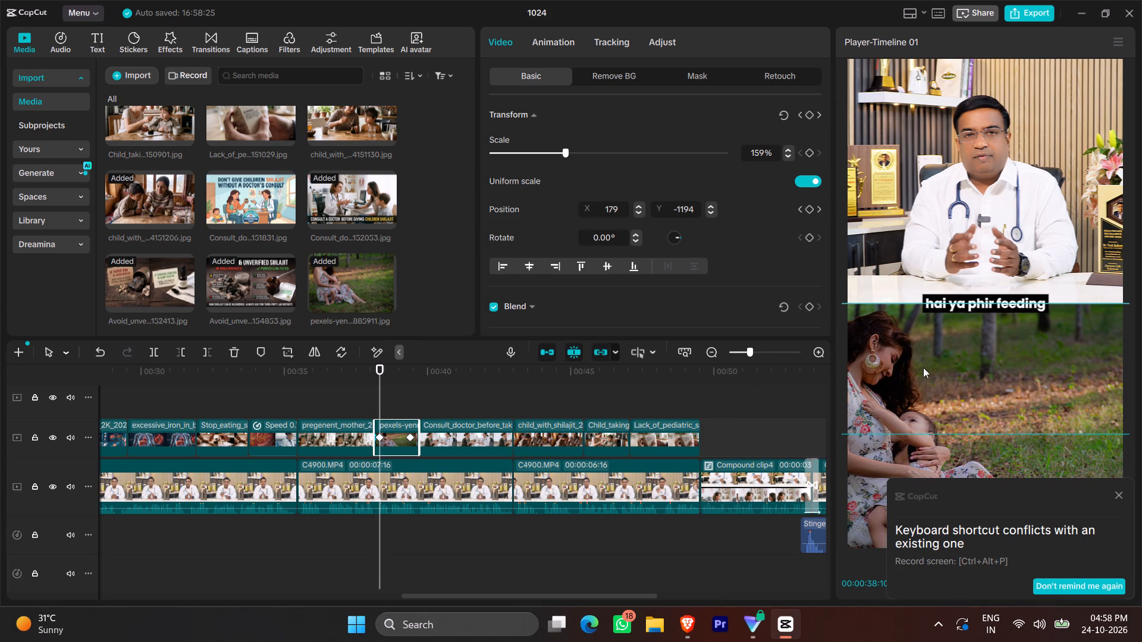
Shift the photo further right in the frame at its last position keyframe and move that keyframe to the clip's end.
left_click(407, 438)
left_click_drag(900, 387, 929, 387)
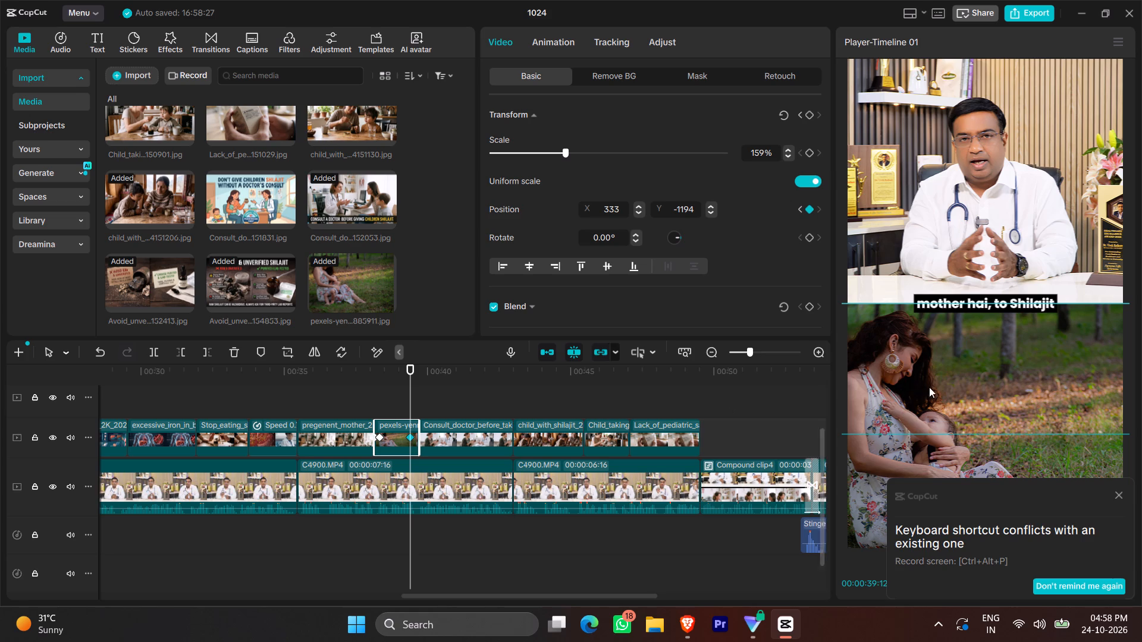
left_click_drag(929, 387, 939, 387)
left_click_drag(413, 442, 450, 436)
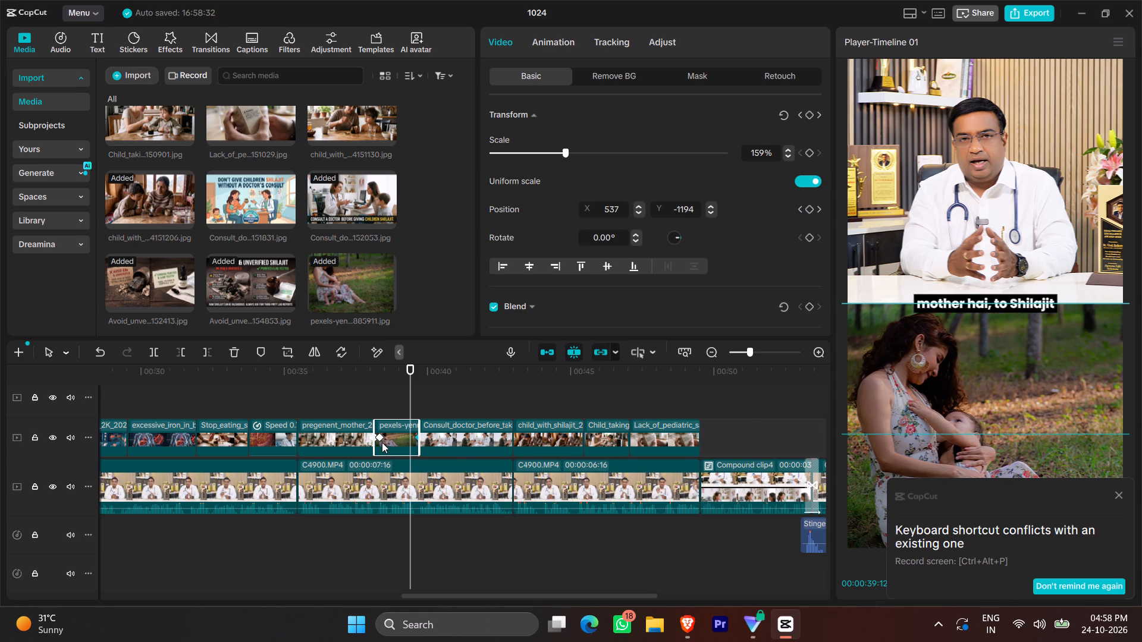
Move the photo clip's X 179 keyframe toward the clip's start and play back the cut from the pregnant-mother clip.
left_click_drag(382, 442, 373, 441)
left_click(369, 407)
key("space")
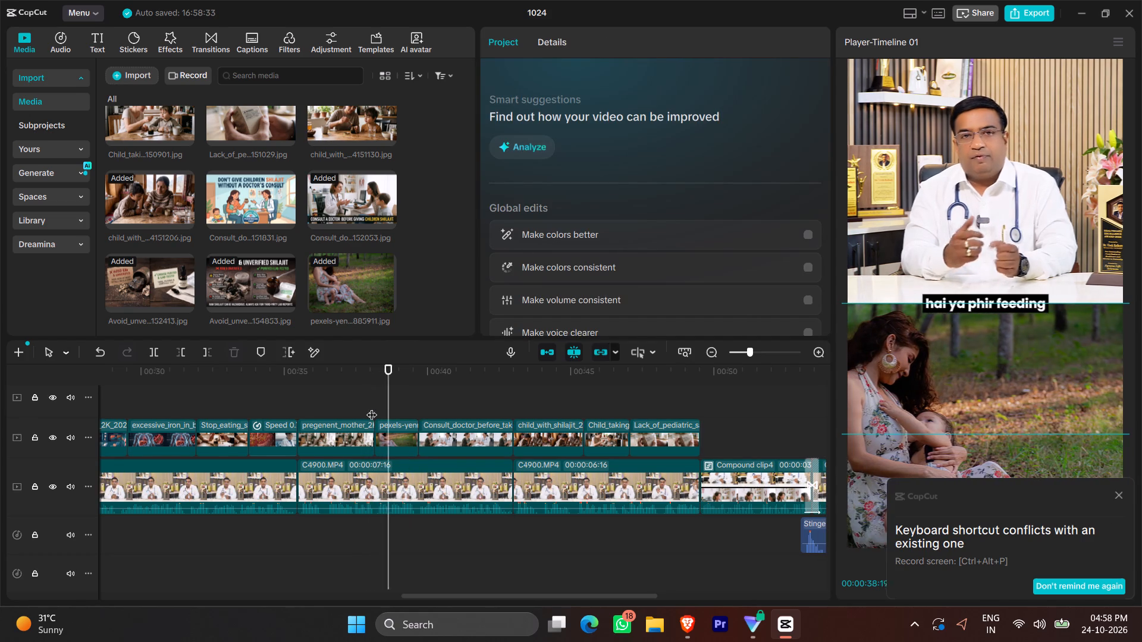
left_click(349, 399)
key("space")
key("space")
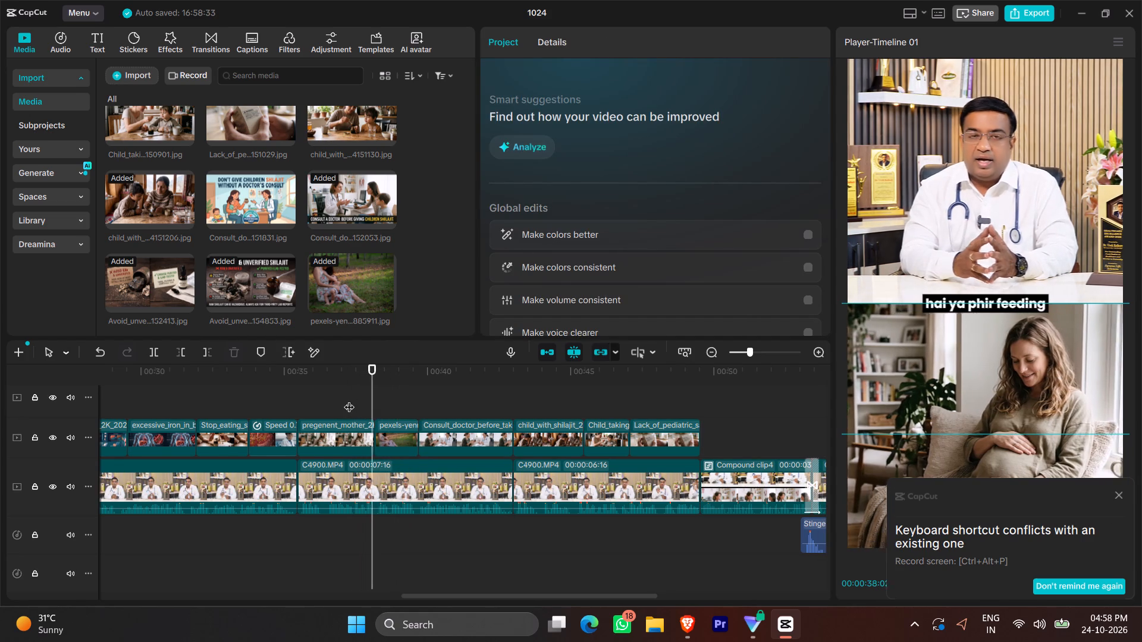
key("space")
Remove the extra X 637 keyframe at the photo clip's start, move the X 179 keyframe there, and replay the cut.
left_click(401, 433)
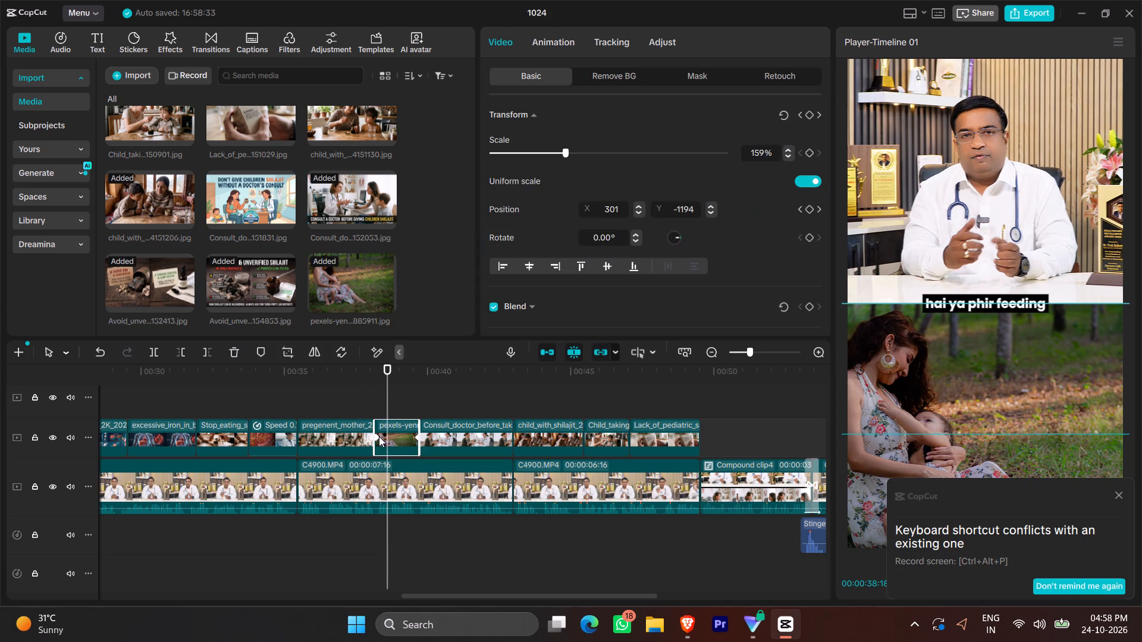
left_click_drag(379, 436, 358, 442)
left_click(399, 445)
left_click(379, 440)
left_click_drag(378, 440, 384, 443)
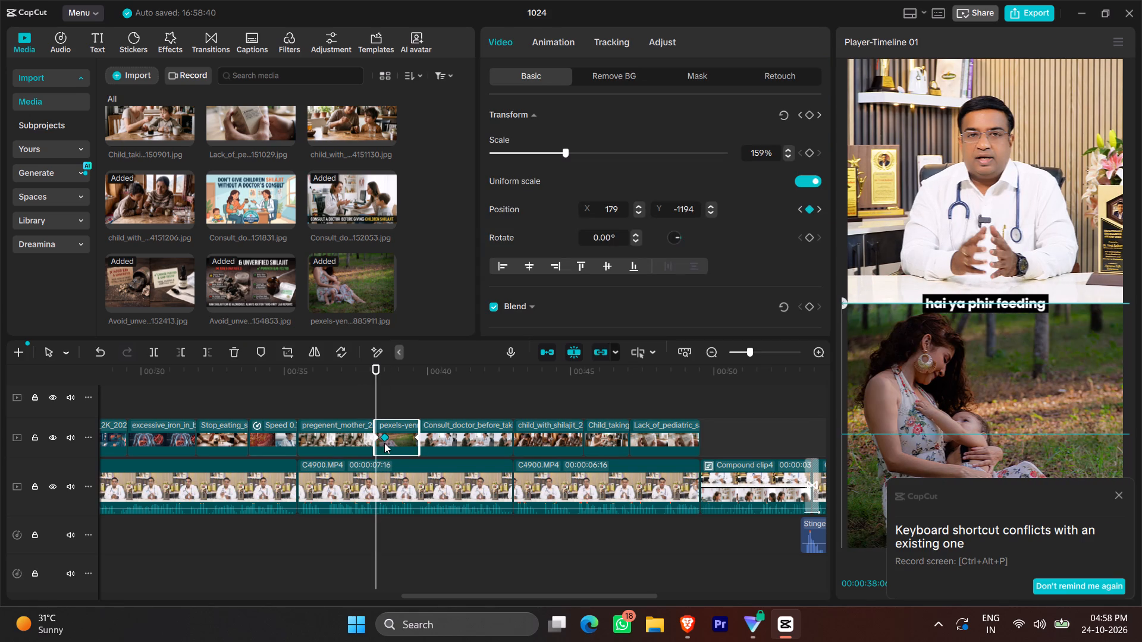
left_click_drag(384, 443, 387, 443)
left_click(376, 439)
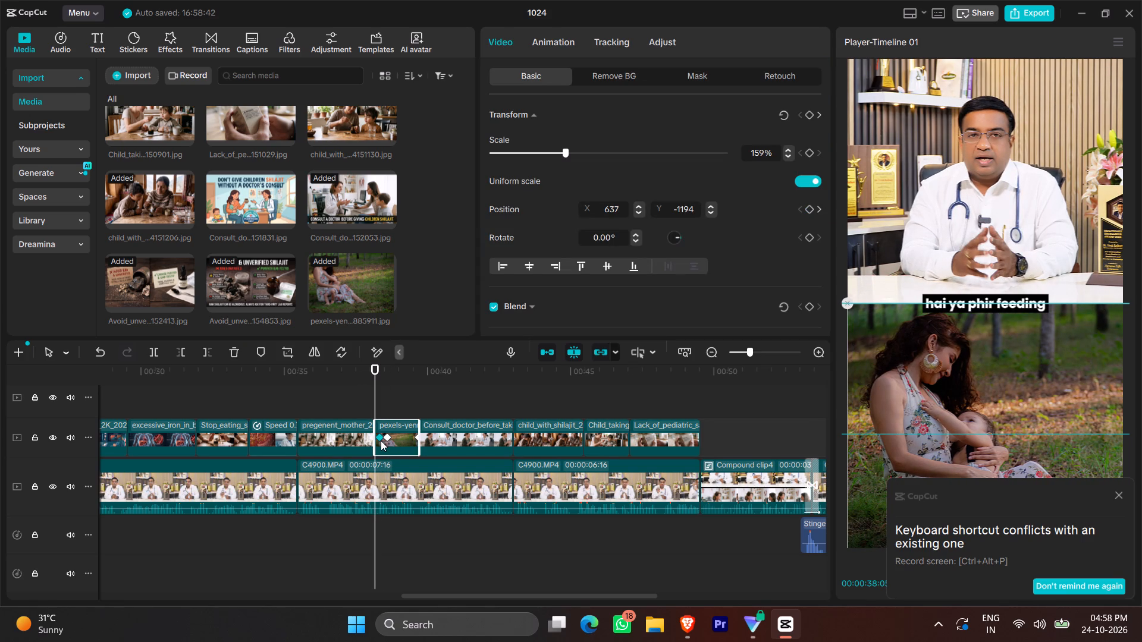
key("1")
left_click_drag(385, 437, 359, 440)
left_click(363, 396)
key("space")
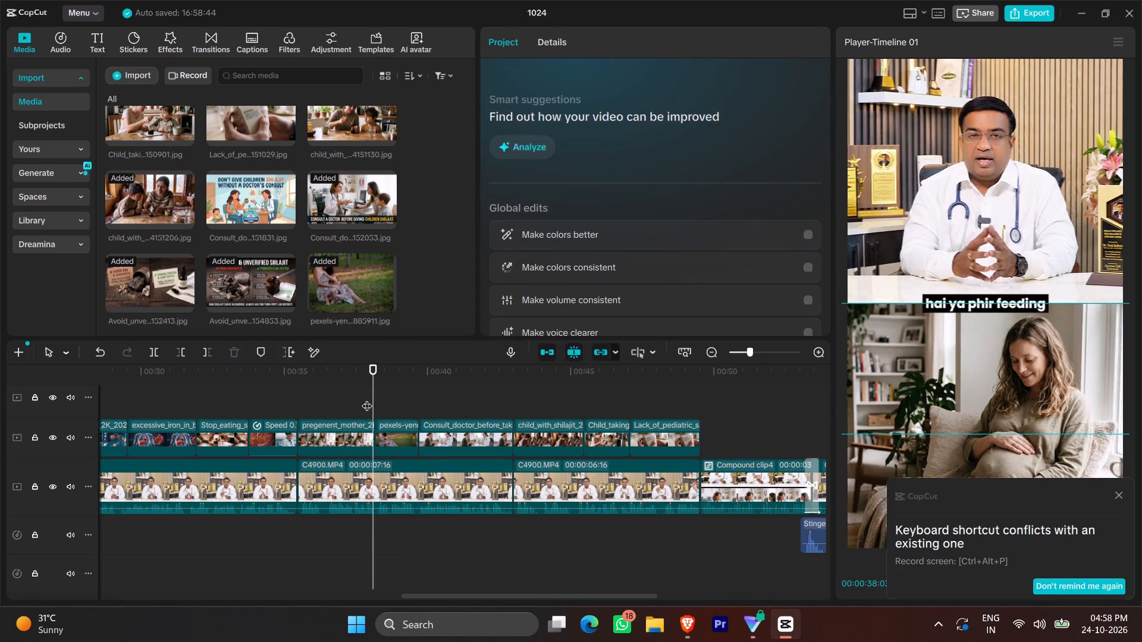
left_click(364, 398)
Apply a Fade Out exit animation to the pregnant-mother clip and set its duration to 0.3 s.
left_click(363, 440)
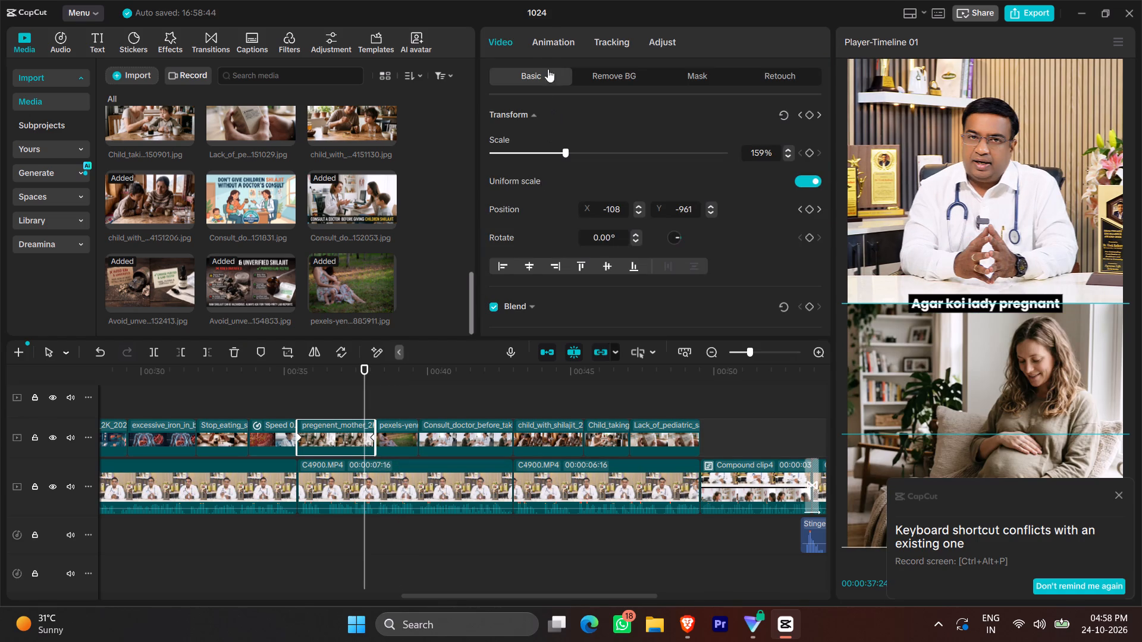
left_click(544, 46)
left_click(632, 70)
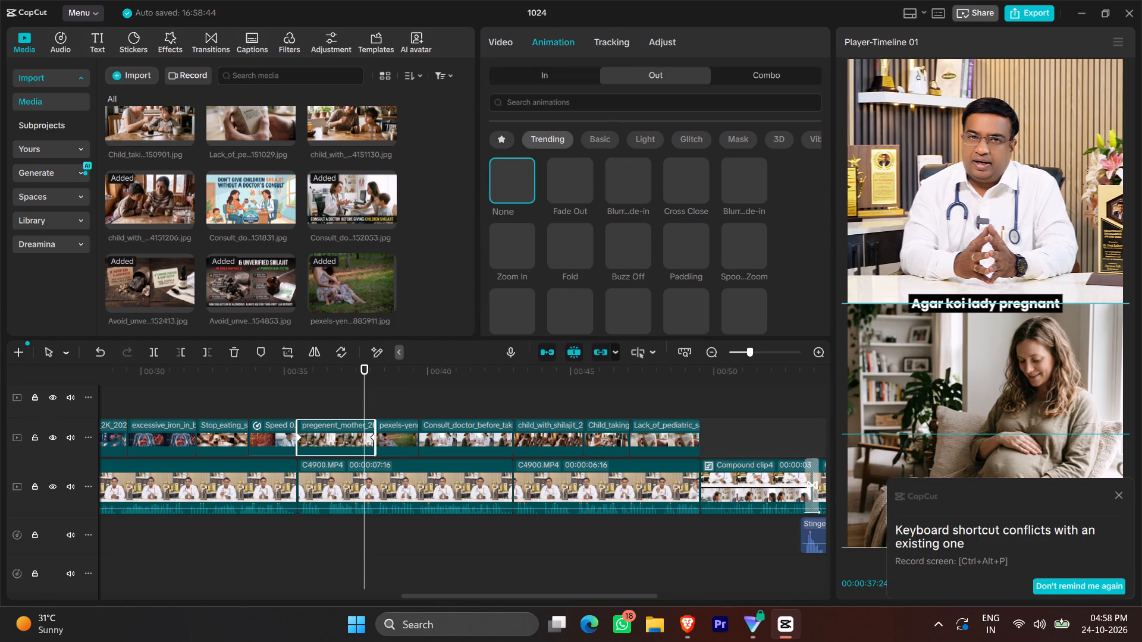
left_click(585, 172)
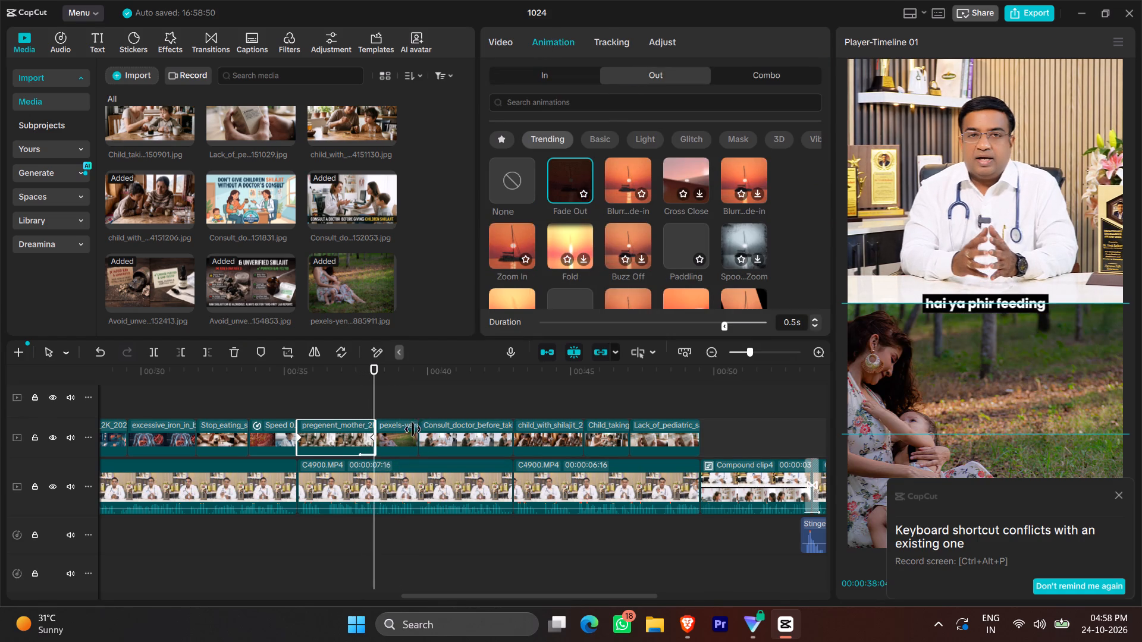
left_click(744, 323)
Apply a Fade In entrance animation to the breastfeeding photo clip and adjust its duration.
left_click(412, 446)
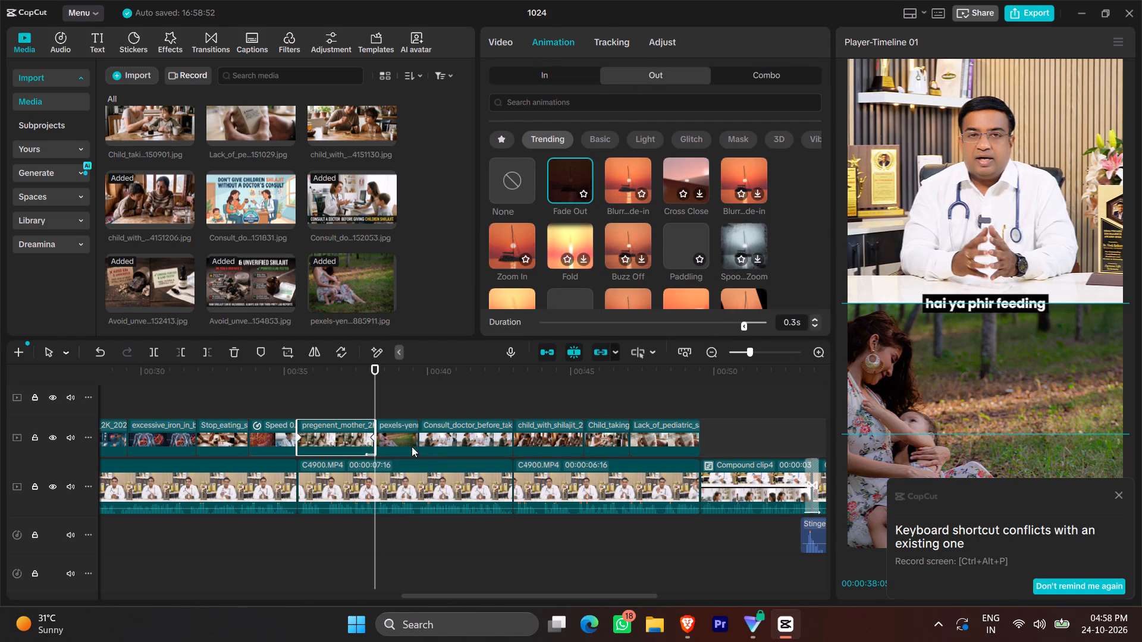
left_click(550, 77)
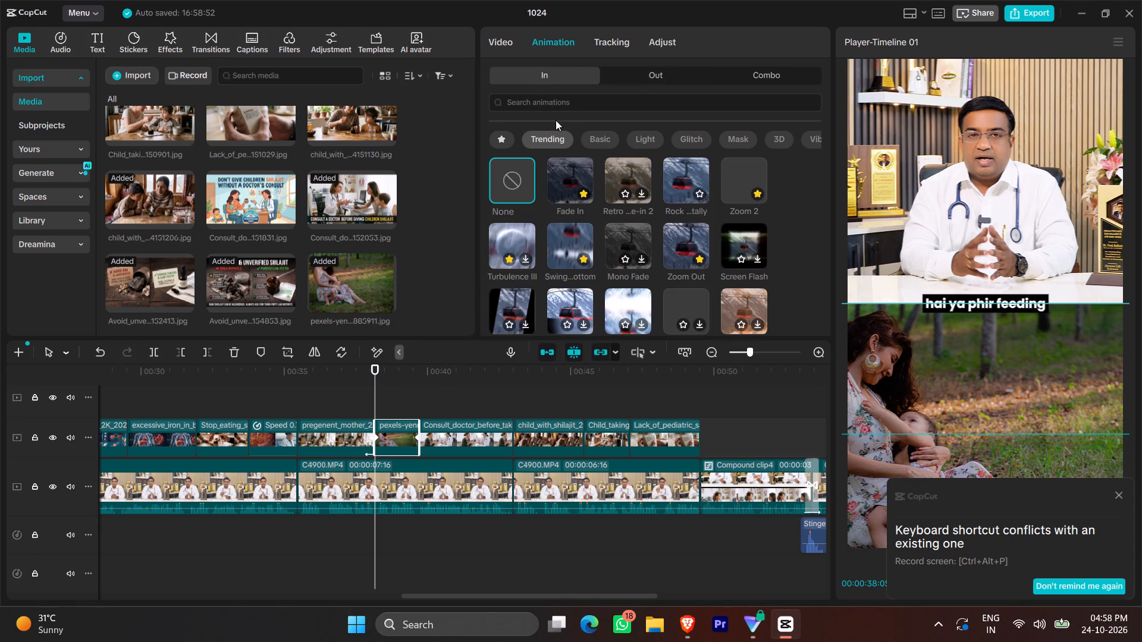
left_click(572, 187)
left_click(626, 323)
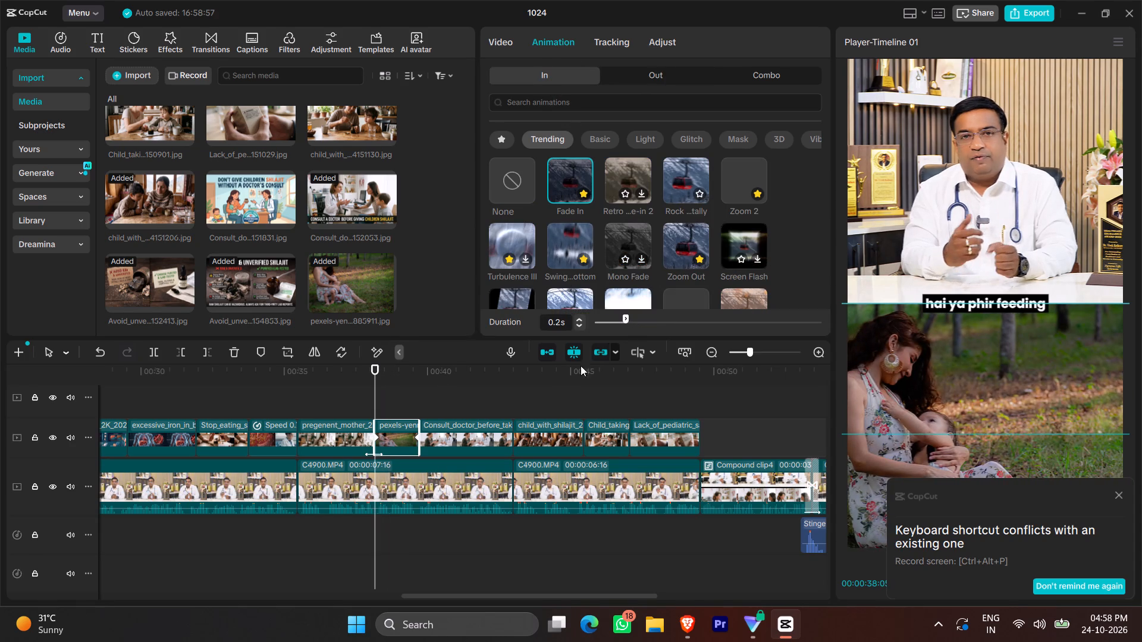
left_click(636, 325)
Play back the section through the new fades and the doctor-consultation clip, dismissing the shortcut-conflict notification.
left_click(357, 407)
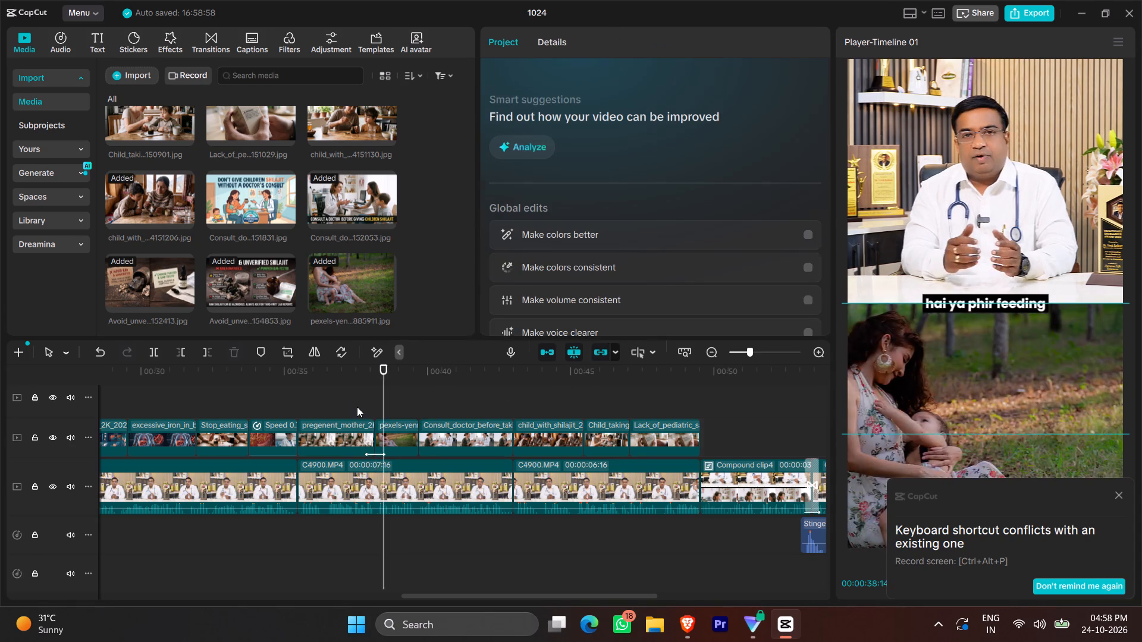
key("space")
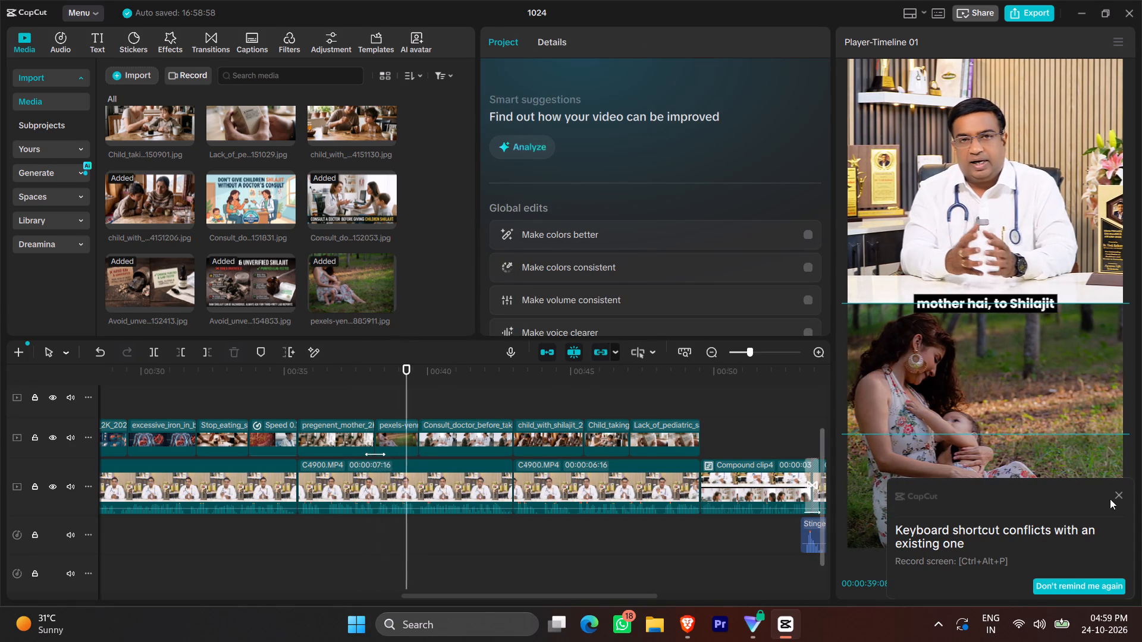
left_click(1116, 497)
key("space")
scroll(870, 459, "down", 7, "ctrl")
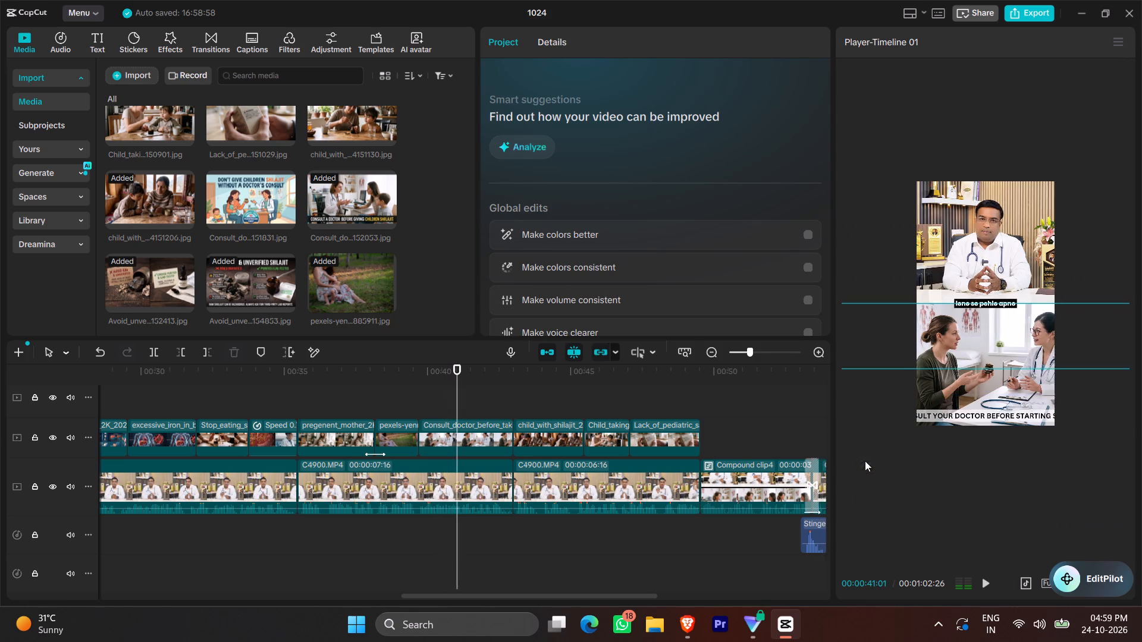
scroll(865, 461, "down", 5, "ctrl")
left_click(746, 405)
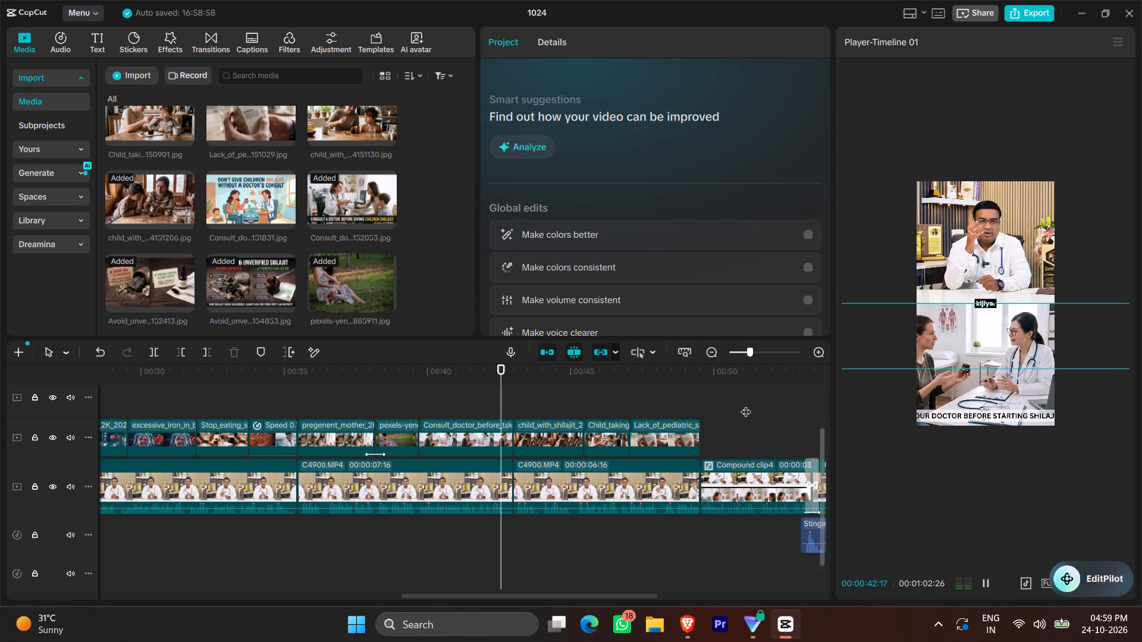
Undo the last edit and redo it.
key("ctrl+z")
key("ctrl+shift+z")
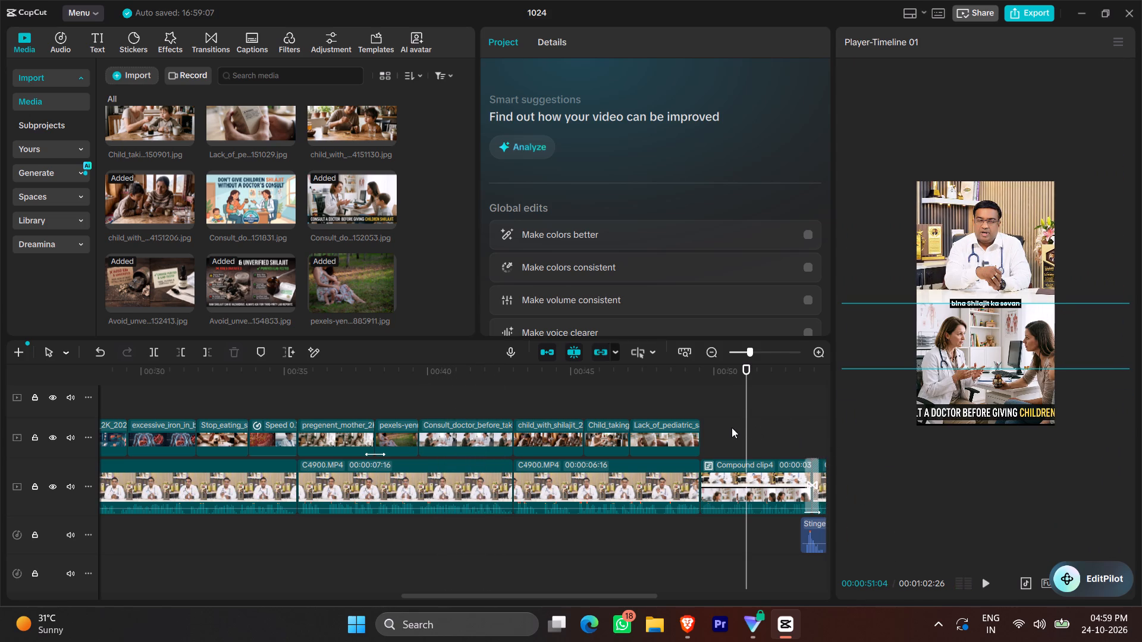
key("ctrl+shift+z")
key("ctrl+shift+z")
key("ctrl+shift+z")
Move the floating EditPilot button away from the player's controls.
left_click_drag(1090, 576, 805, 213)
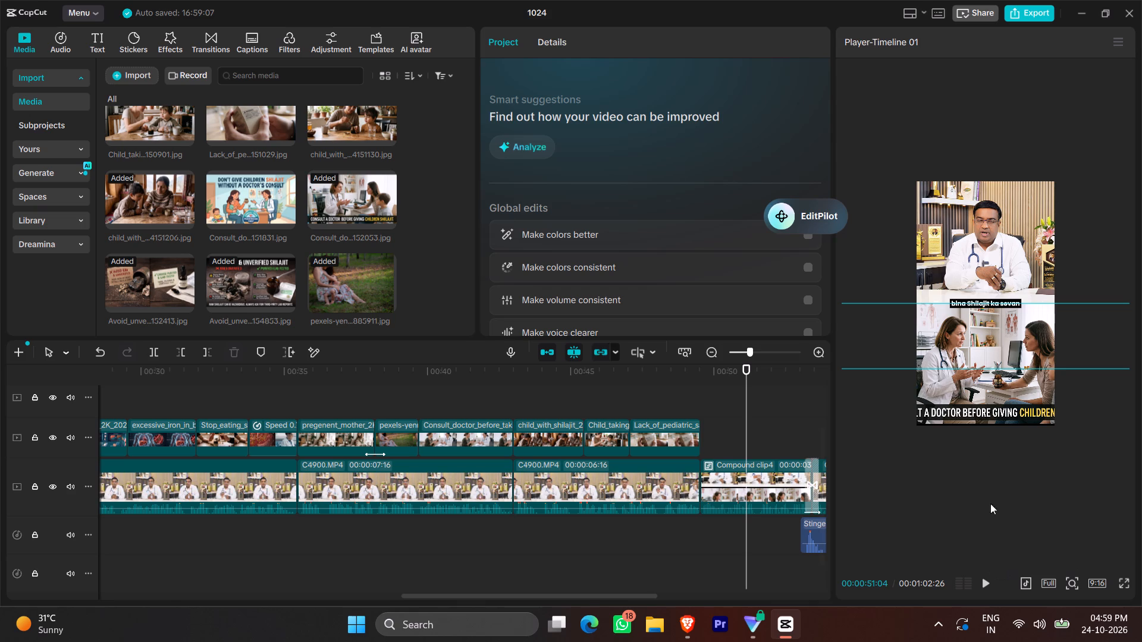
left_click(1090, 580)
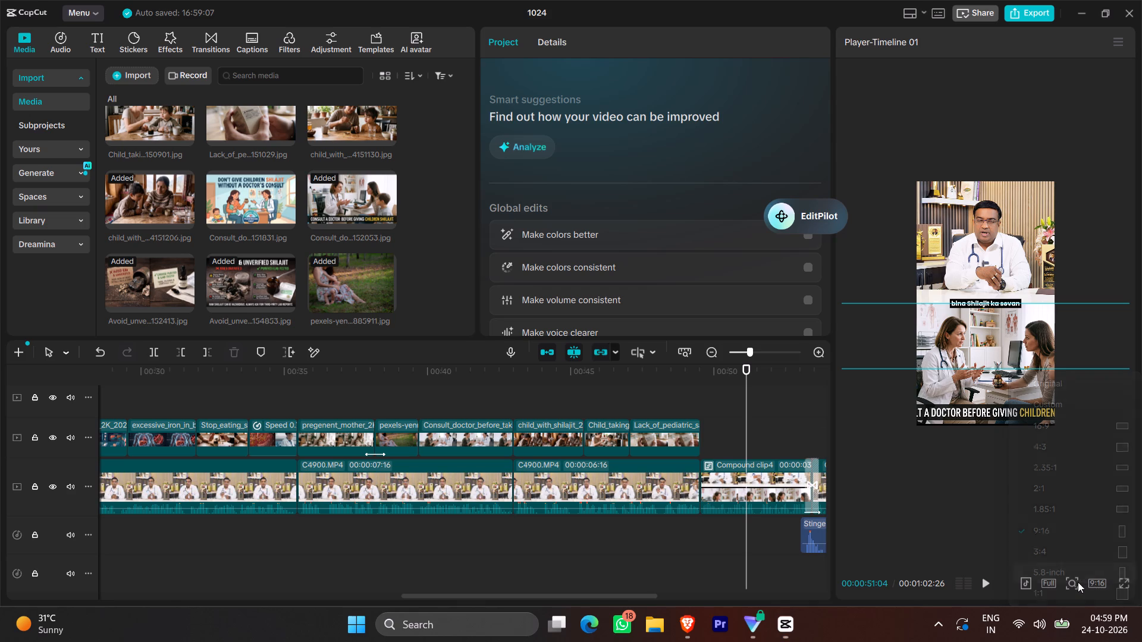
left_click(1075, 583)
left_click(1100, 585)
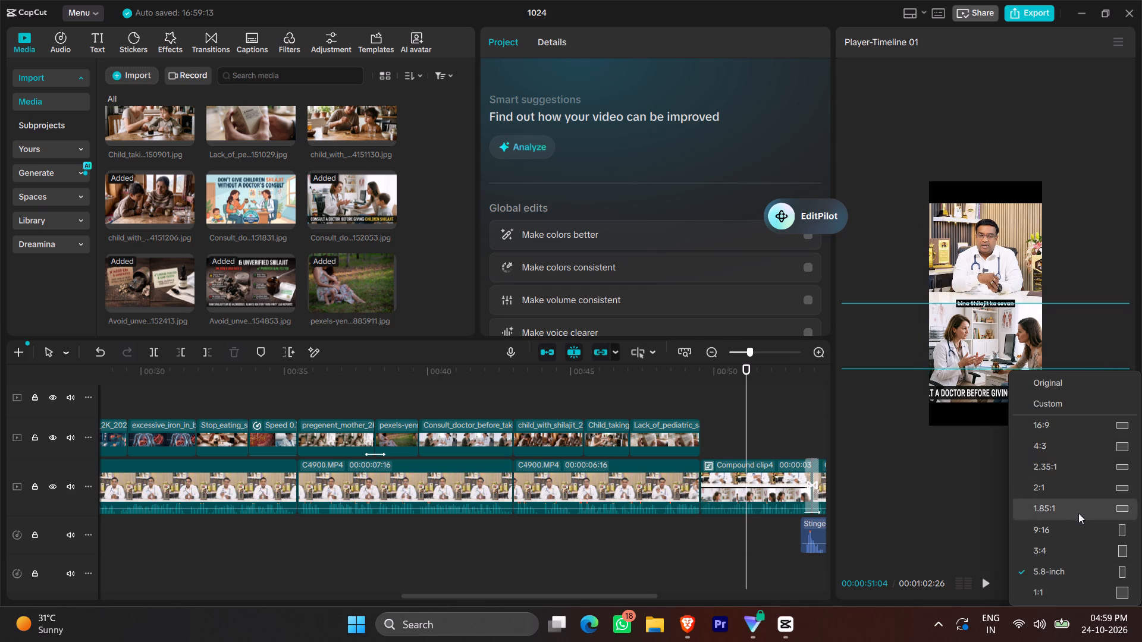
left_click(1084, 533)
Enlarge the player preview and review the child-with-shilajit, child-taking-shilajit and pediatric-evidence clips.
left_click(1071, 584)
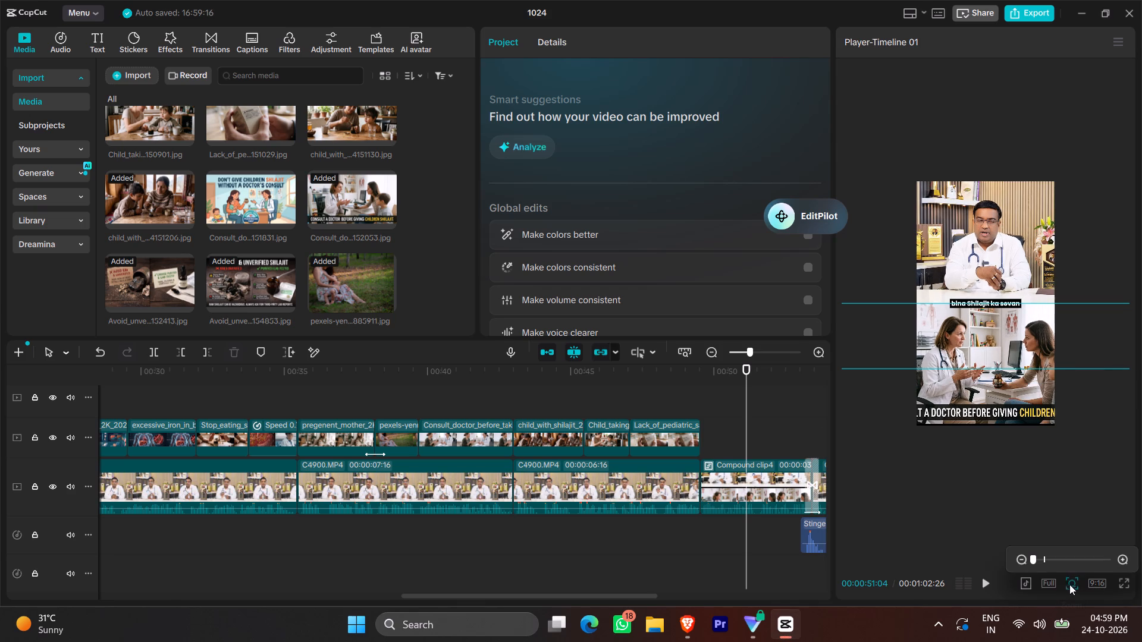
left_click(1044, 562)
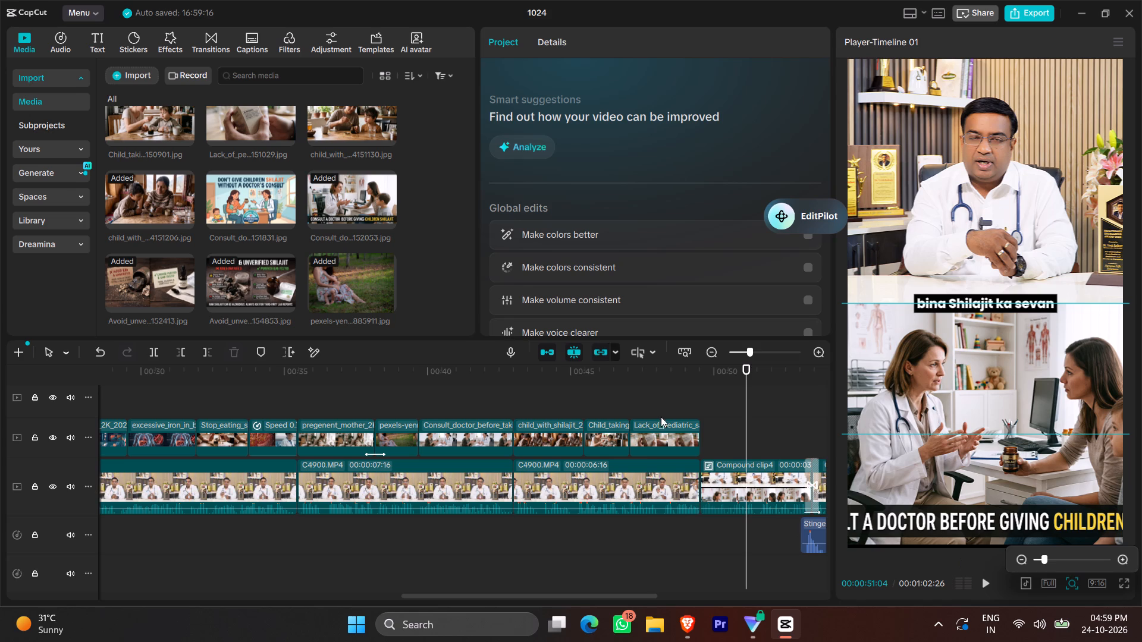
left_click(647, 389)
left_click(516, 388)
left_click_drag(515, 388, 582, 383)
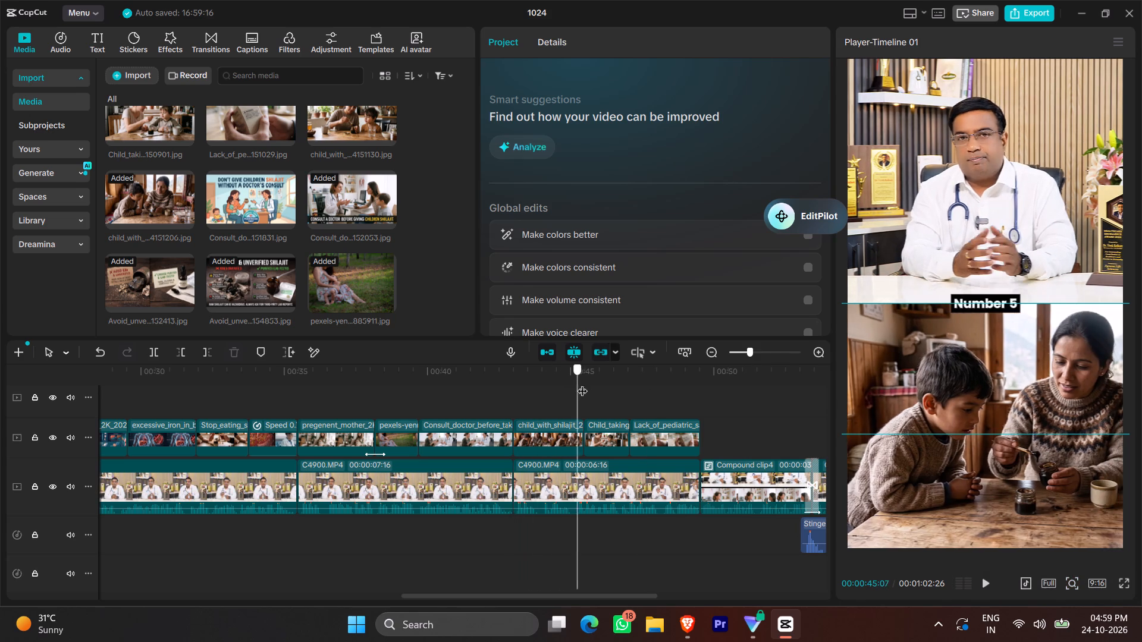
left_click_drag(582, 383, 616, 385)
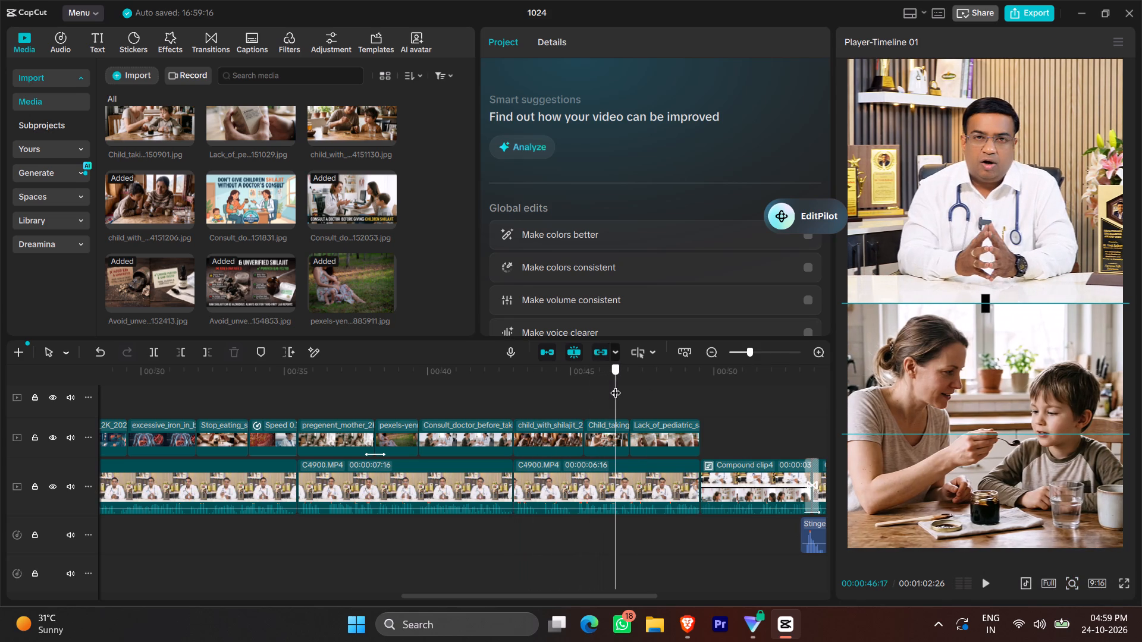
left_click_drag(616, 385, 656, 386)
left_click(530, 388)
key("space")
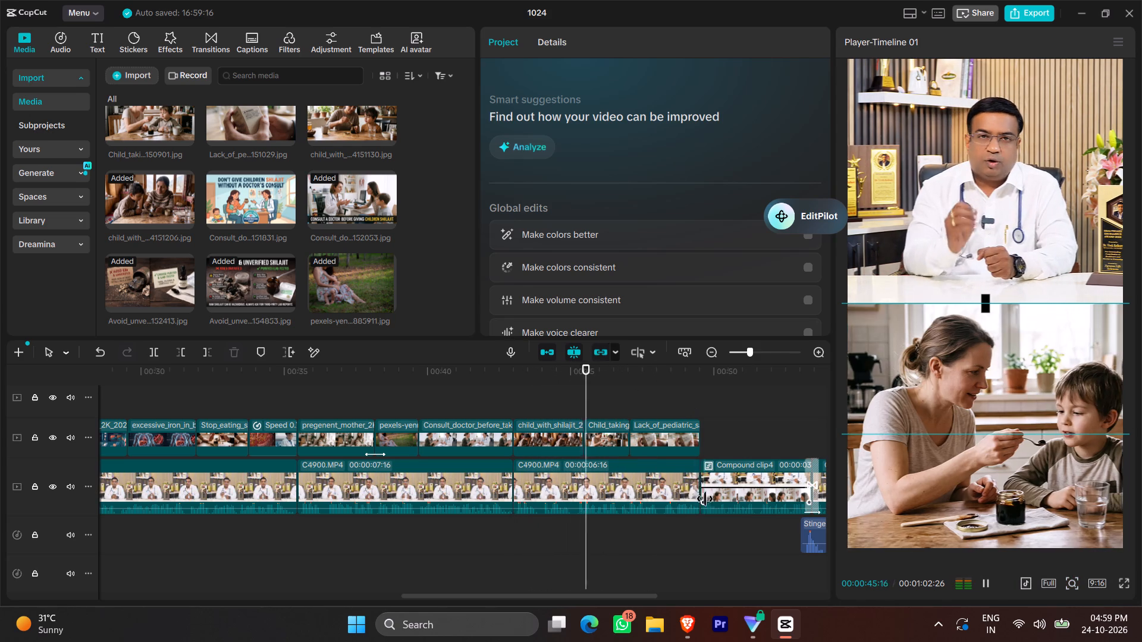
key("space")
Replay the captions around the blank caption between "Bache" and "aur sahi khuraak ke" to hear the words spoken there.
scroll(619, 458, "up", 20)
scroll(619, 458, "up", 10)
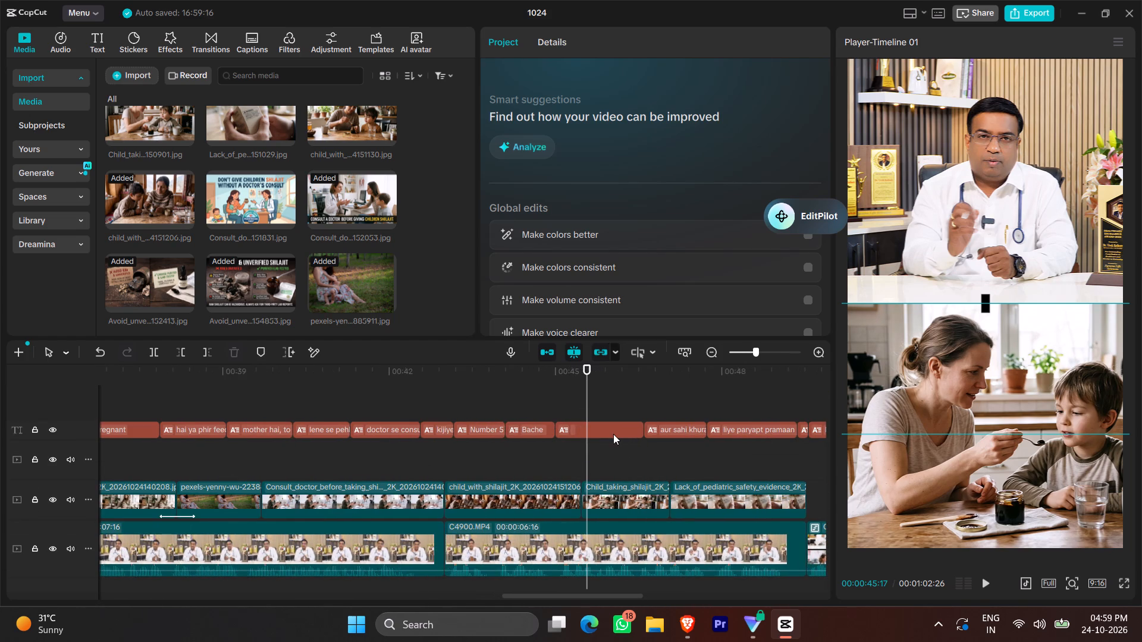
scroll(613, 434, "up", 1)
left_click(570, 390)
left_click_drag(571, 391, 598, 399)
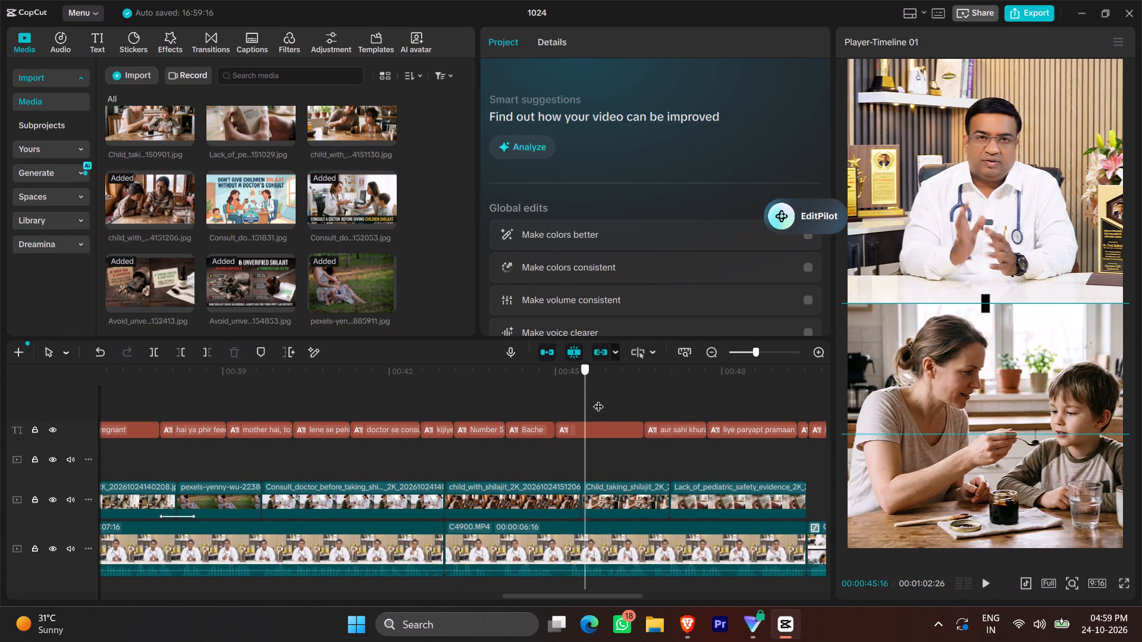
left_click_drag(598, 399, 599, 399)
left_click(541, 400)
key("space")
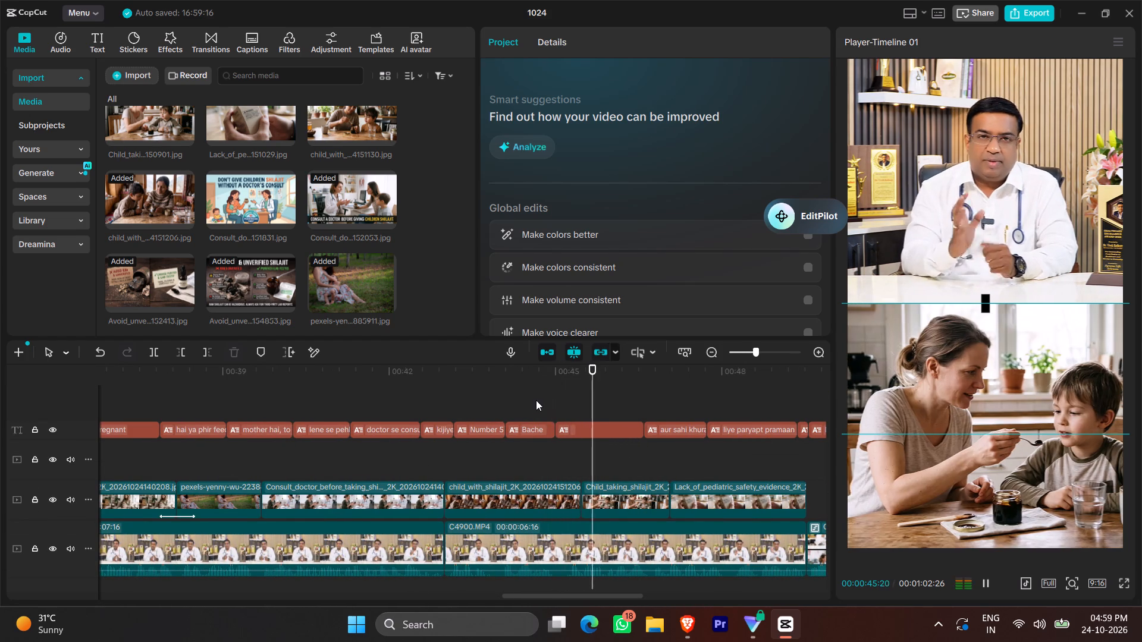
key("space")
left_click(538, 399)
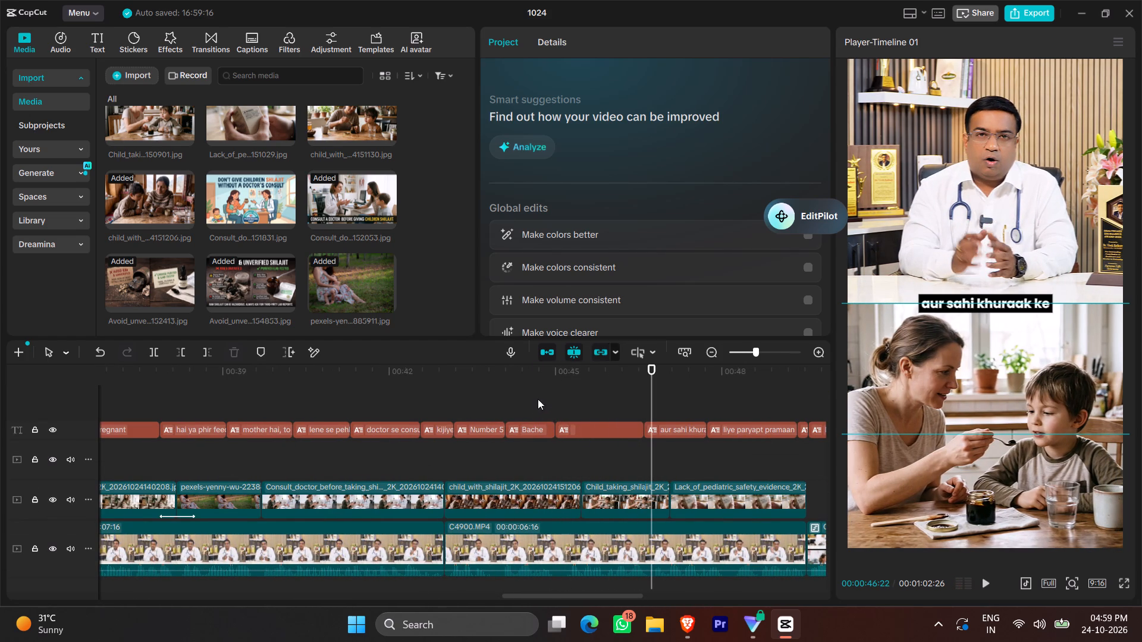
left_click(478, 385)
key("space")
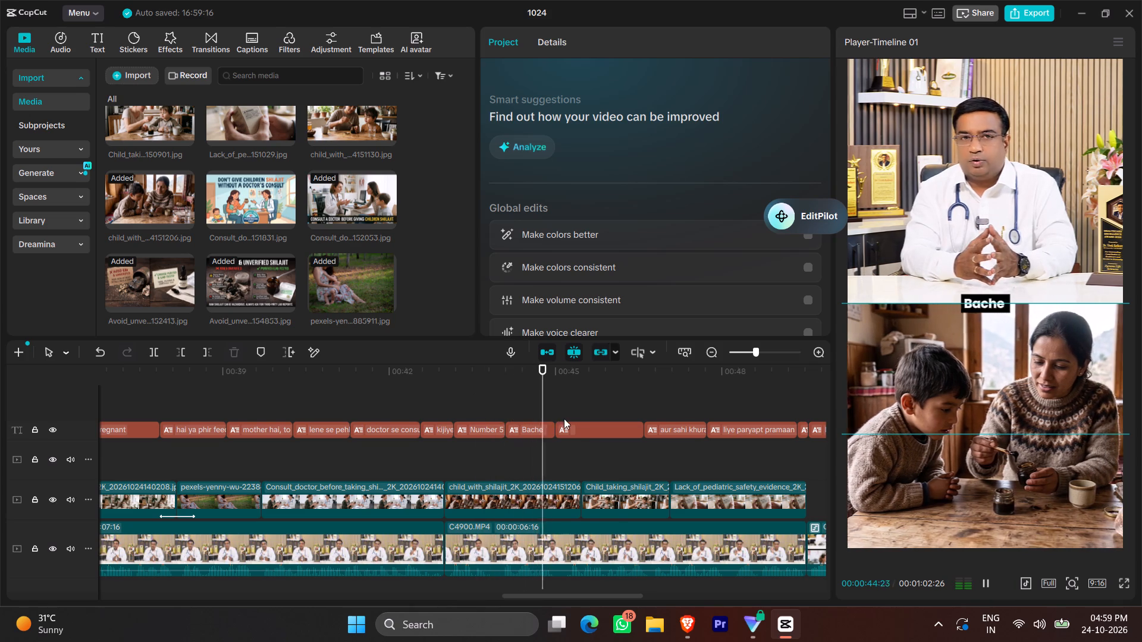
key("space")
Fill in the blank caption after "Bache" with the text "Bachon me iski suraksha".
left_click(586, 426)
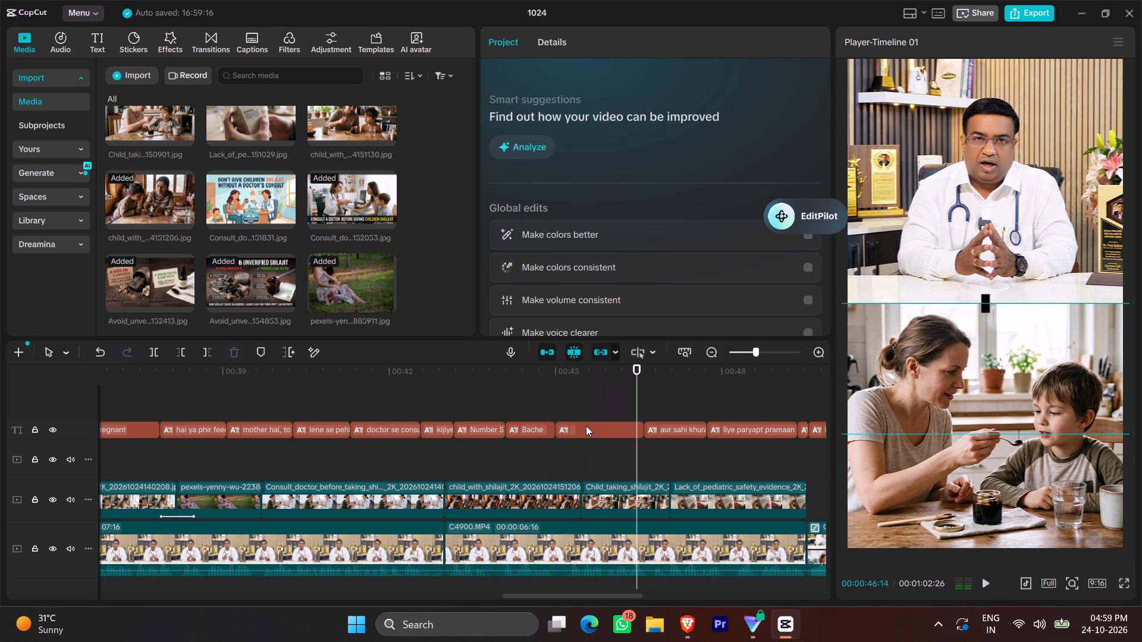
left_click(575, 166)
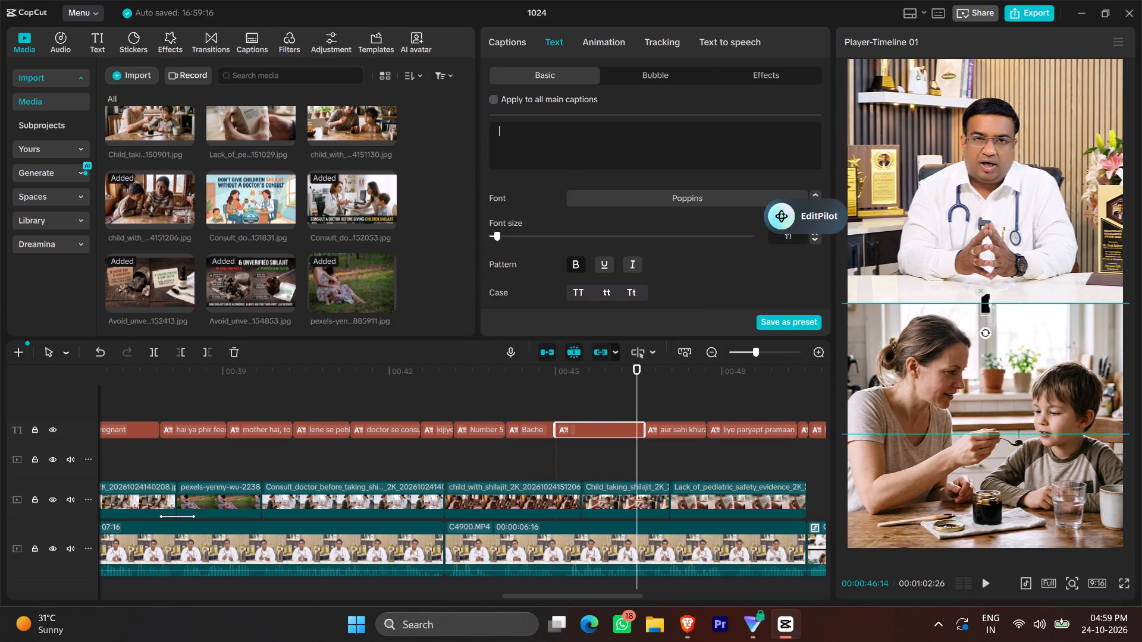
key("shift+b")
key("BackSpace")
type("Bach")
key("o")
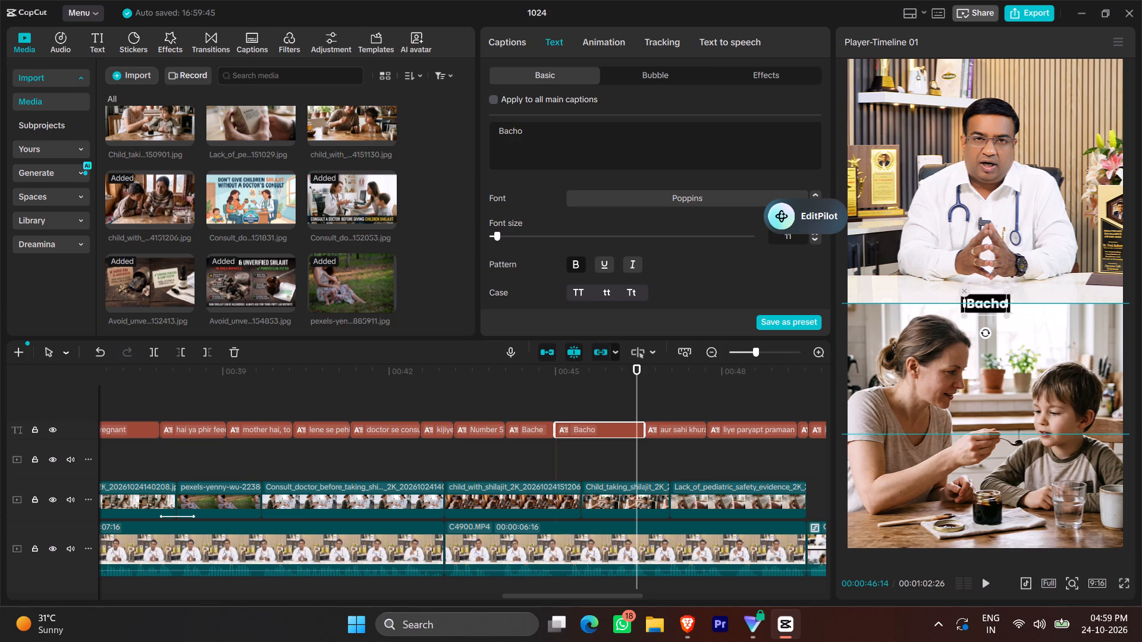
key("BackSpace")
key("o")
key("n")
key("space")
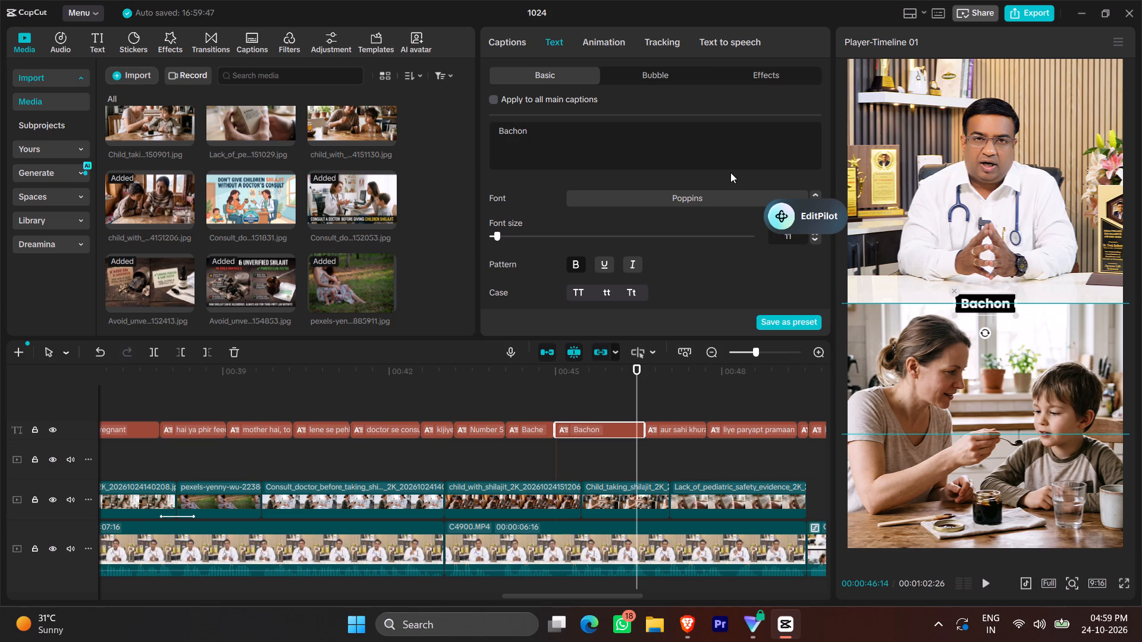
key("n")
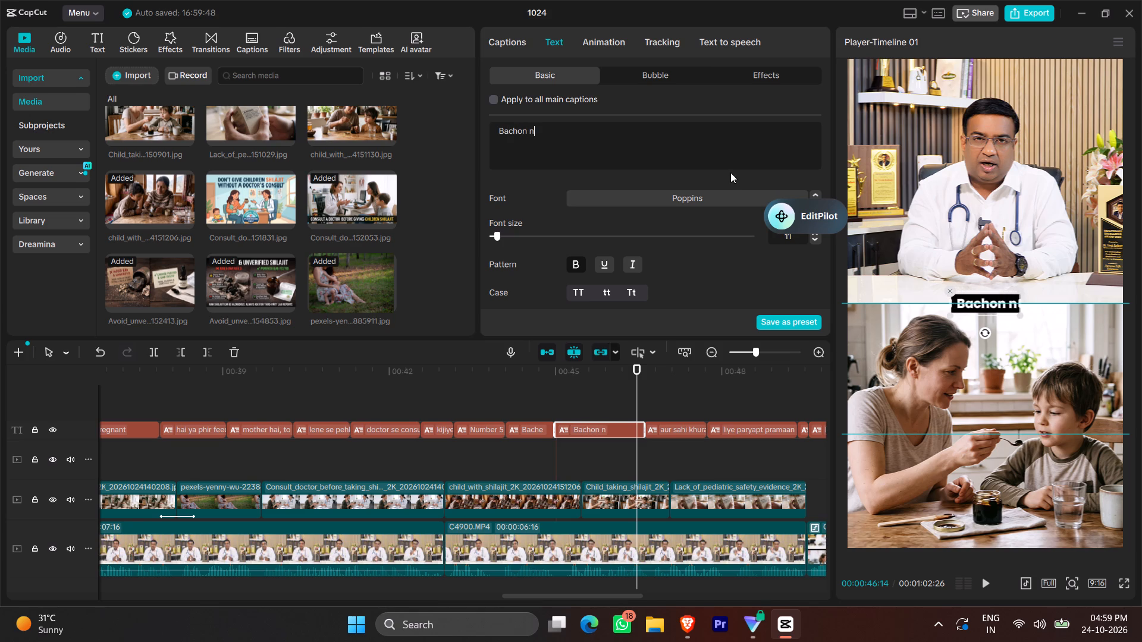
type("me")
key("space")
key("BackSpace")
key("BackSpace")
key("BackSpace")
key("BackSpace")
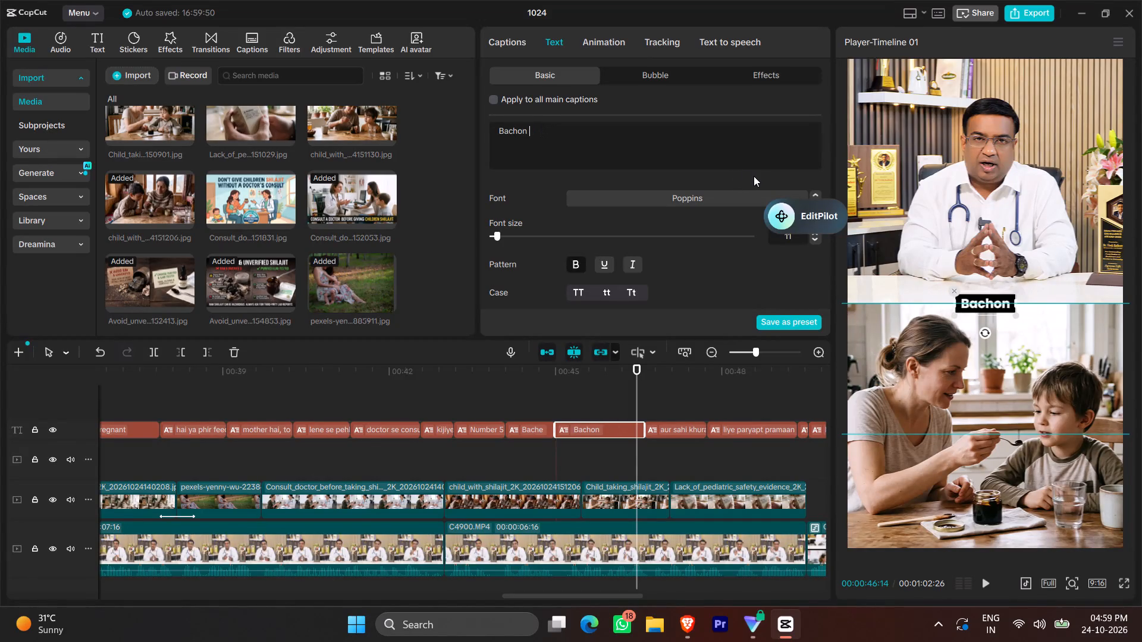
key("e")
key("BackSpace")
type("me isj")
key("BackSpace")
type("ki")
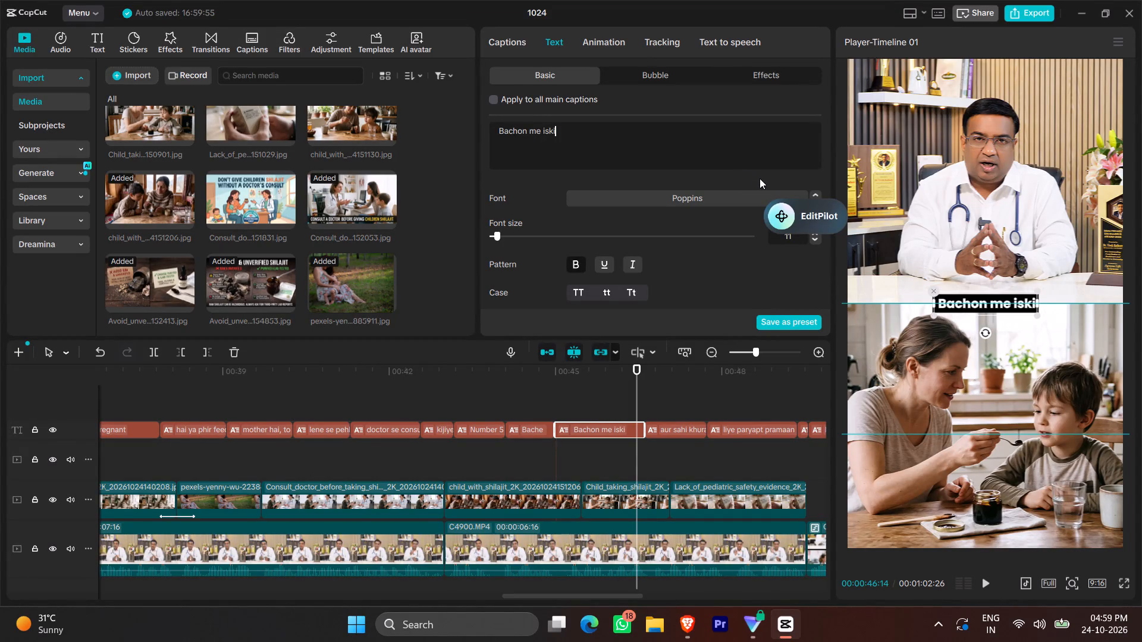
key("space")
key("s")
key("h")
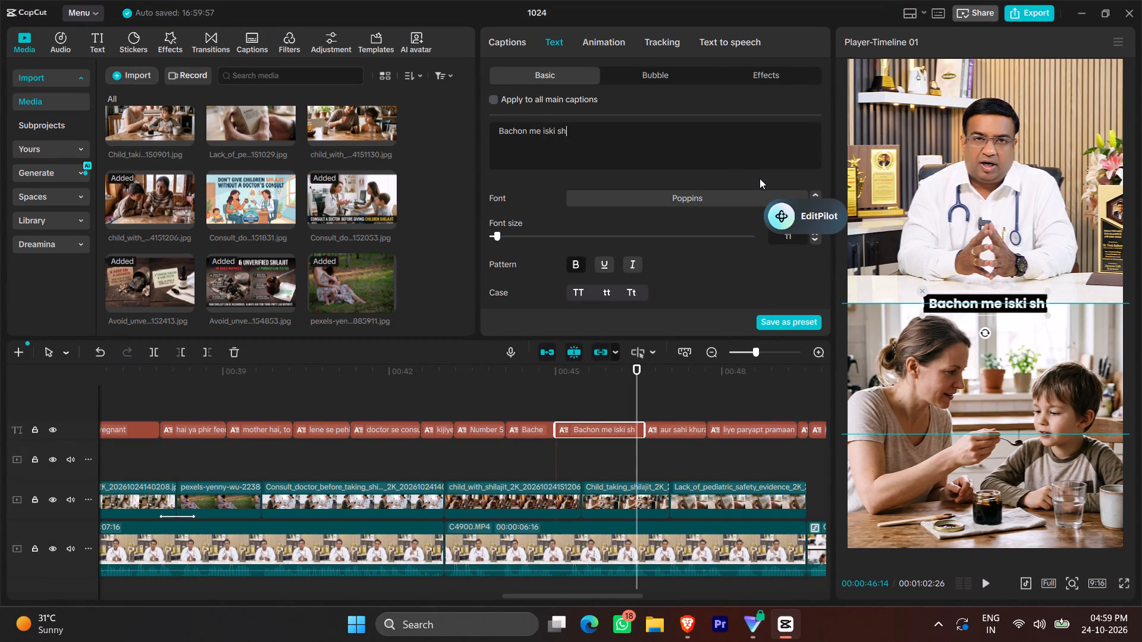
key("BackSpace")
type("urak")
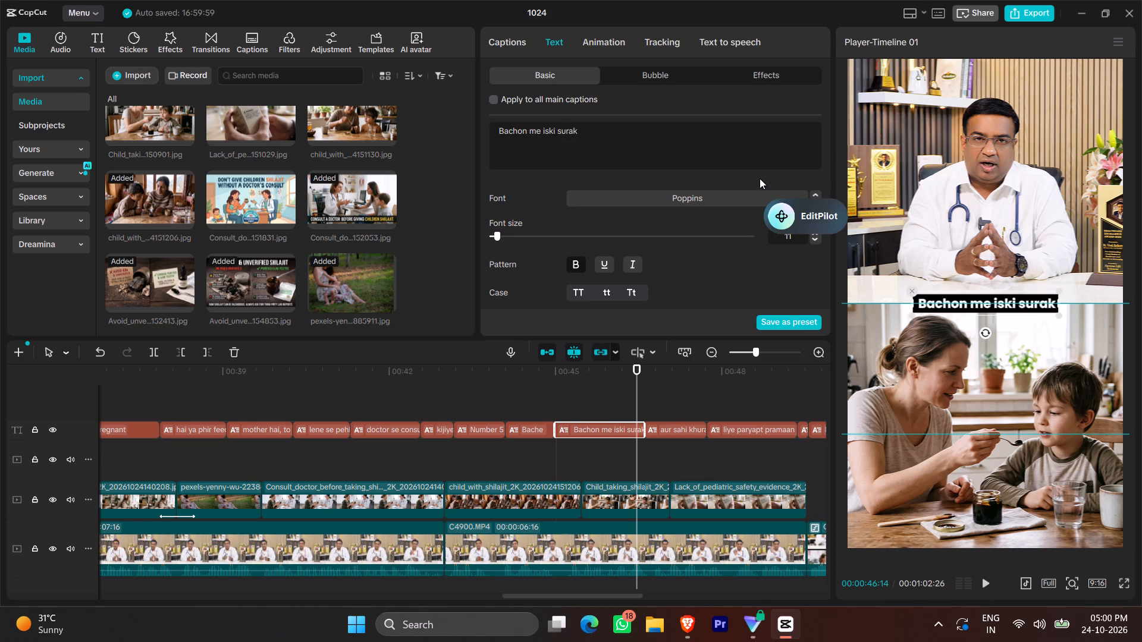
key("s")
type("ha")
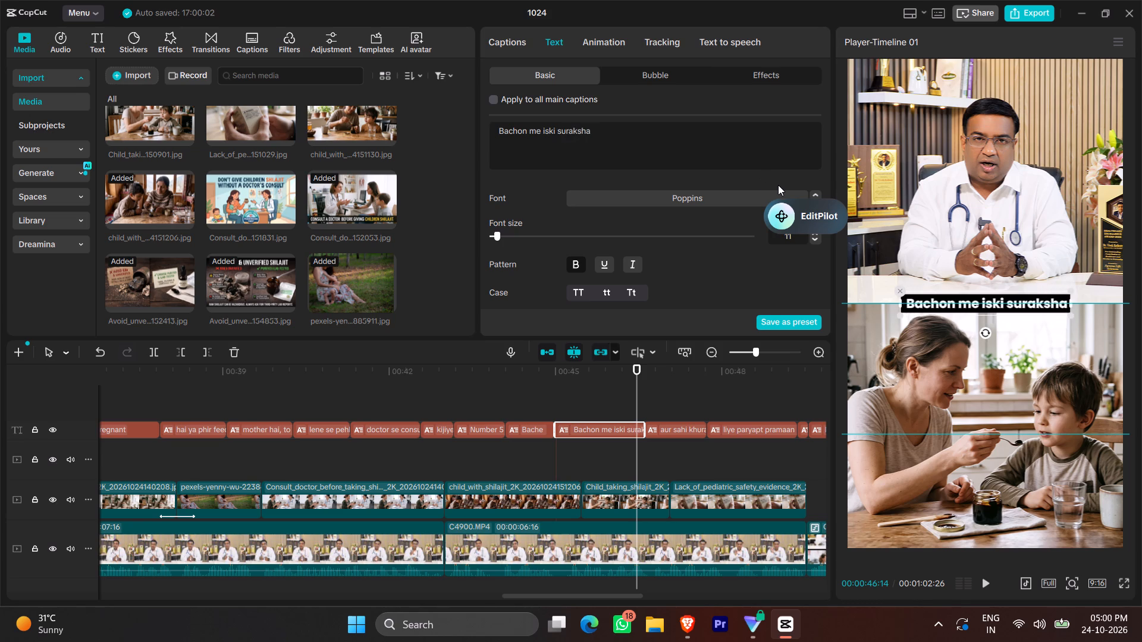
Play back from the "Bache" caption through the pediatric-evidence and doctor-consultation visuals, and check the closing frame of the timeline.
left_click(519, 400)
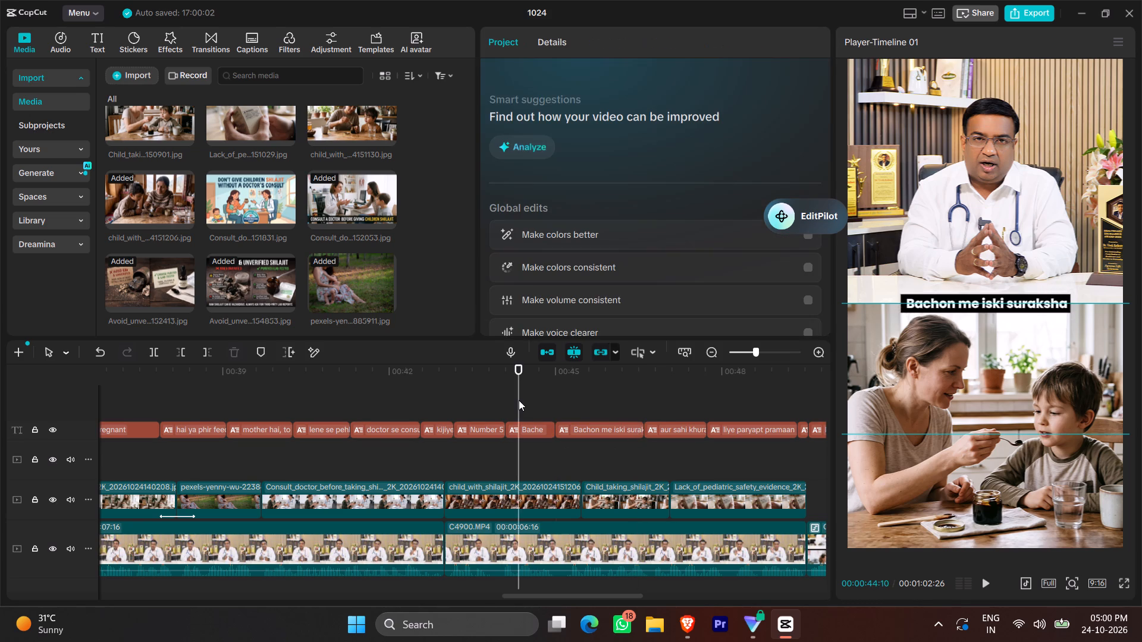
key("space")
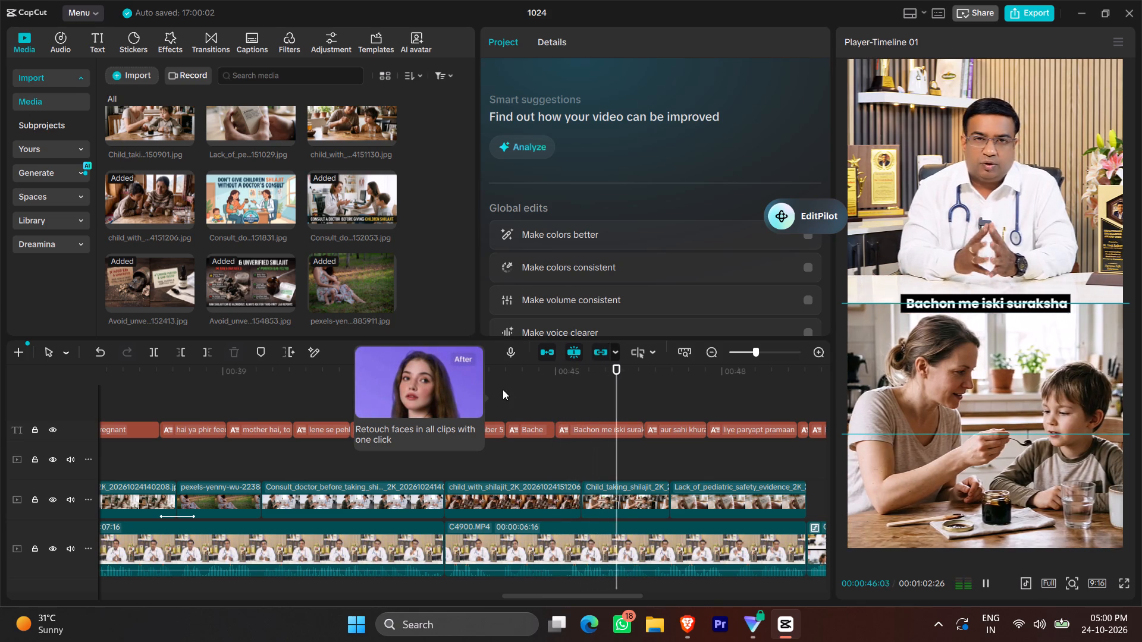
left_click(503, 389)
key("space")
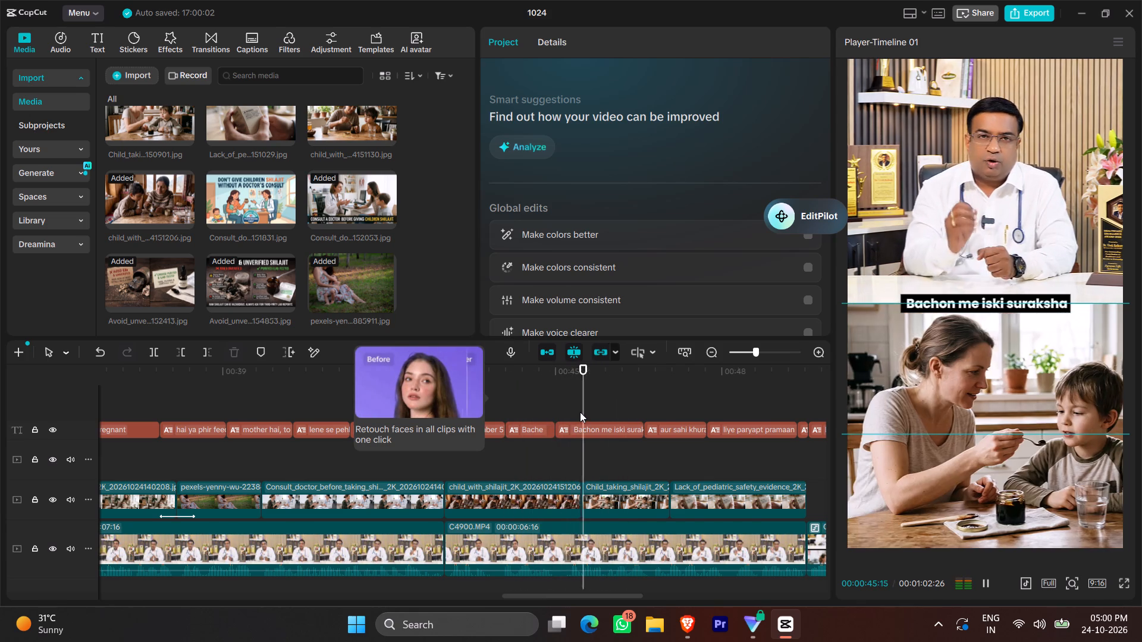
scroll(601, 406, "down", 7, "ctrl")
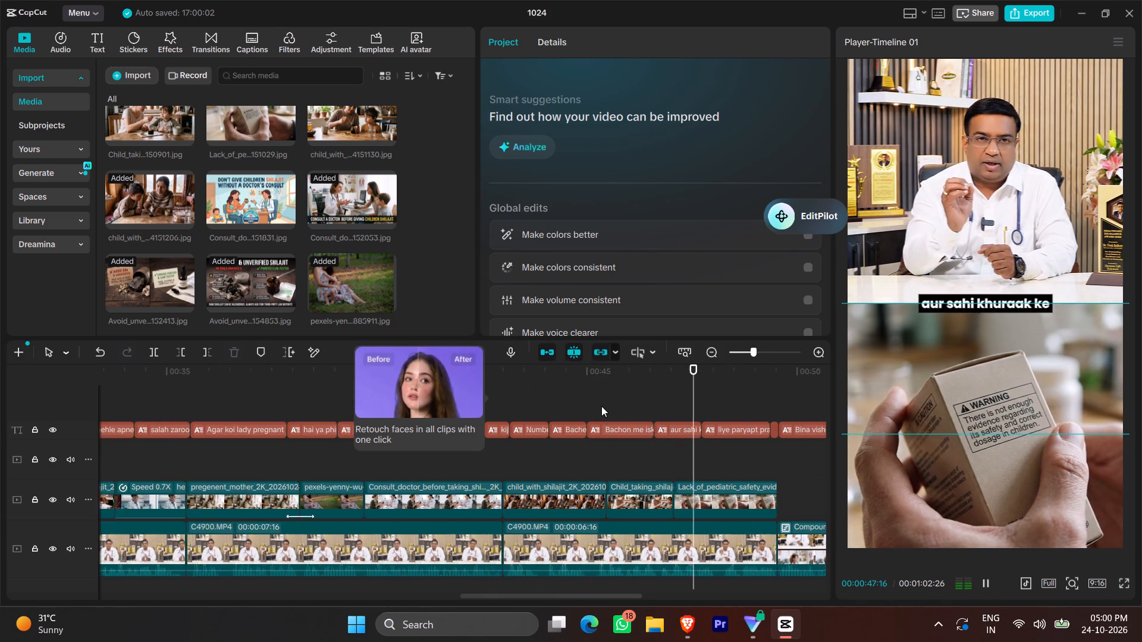
scroll(601, 406, "down", 12, "ctrl")
scroll(709, 424, "down", 4, "ctrl")
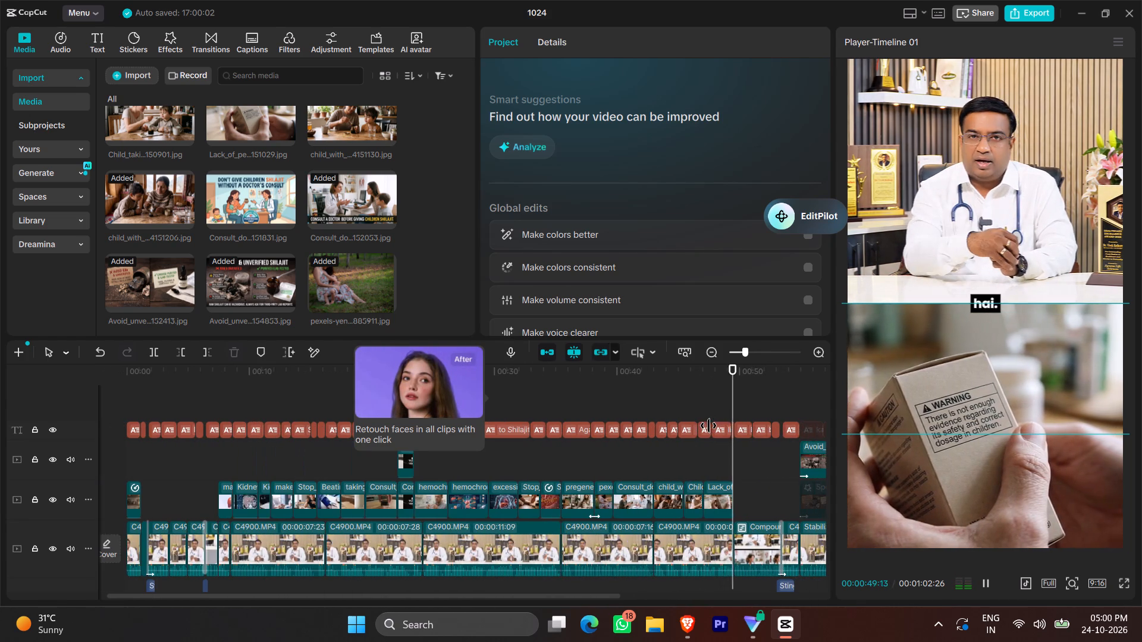
scroll(738, 405, "down", 2, "ctrl")
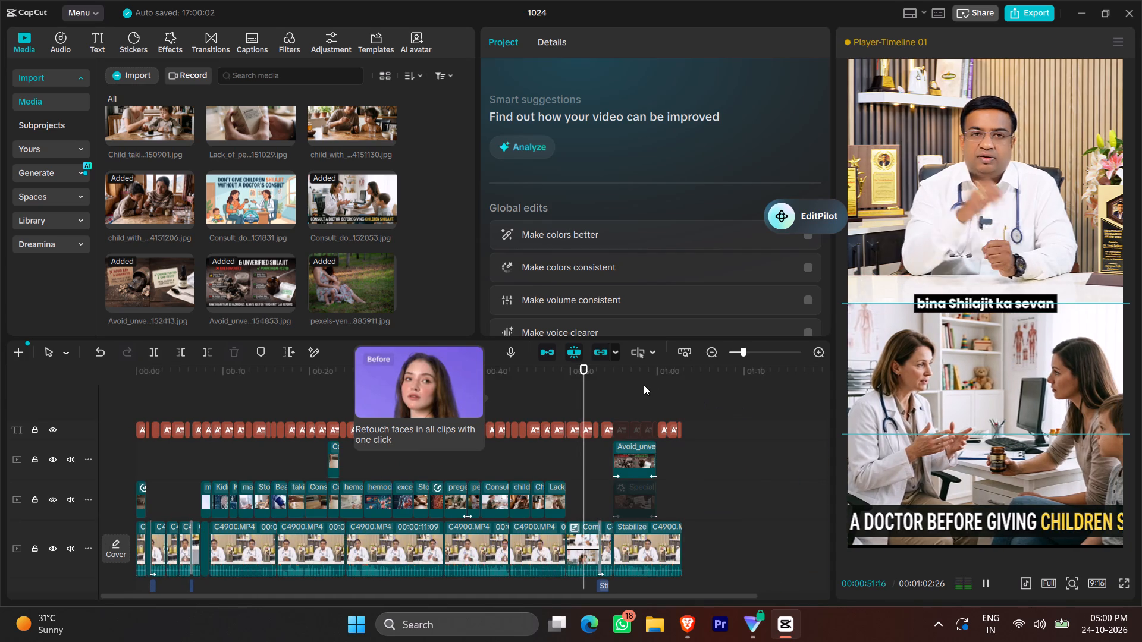
left_click(705, 387)
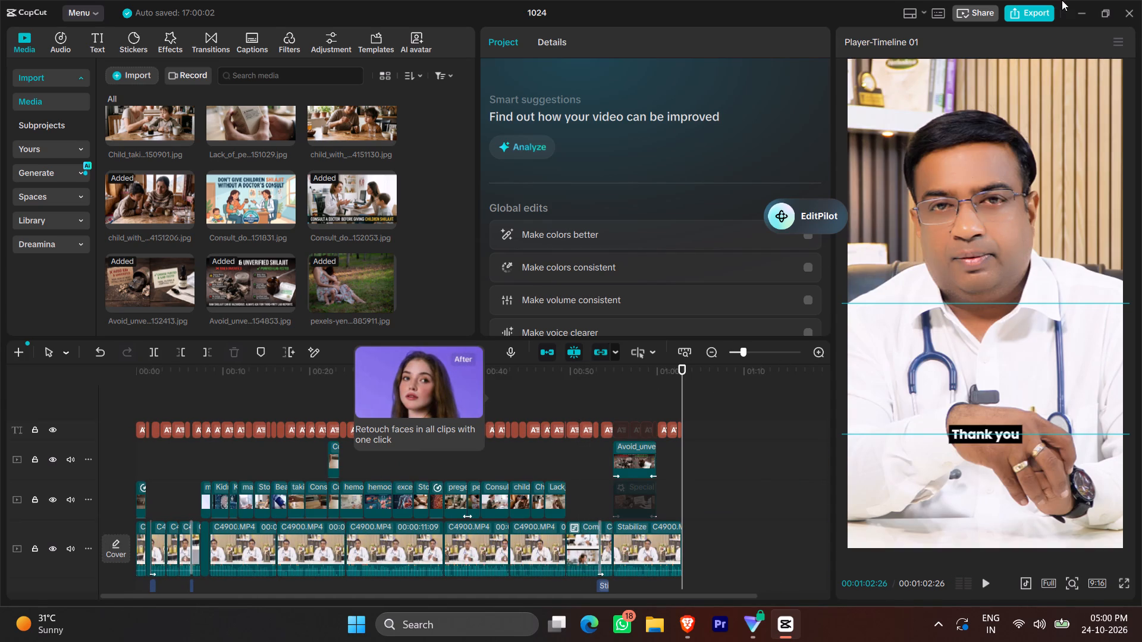
Export the video as 1024(4) in 4K, Higher bit rate, HEVC codec, mp4 format at 30fps.
left_click(1038, 17)
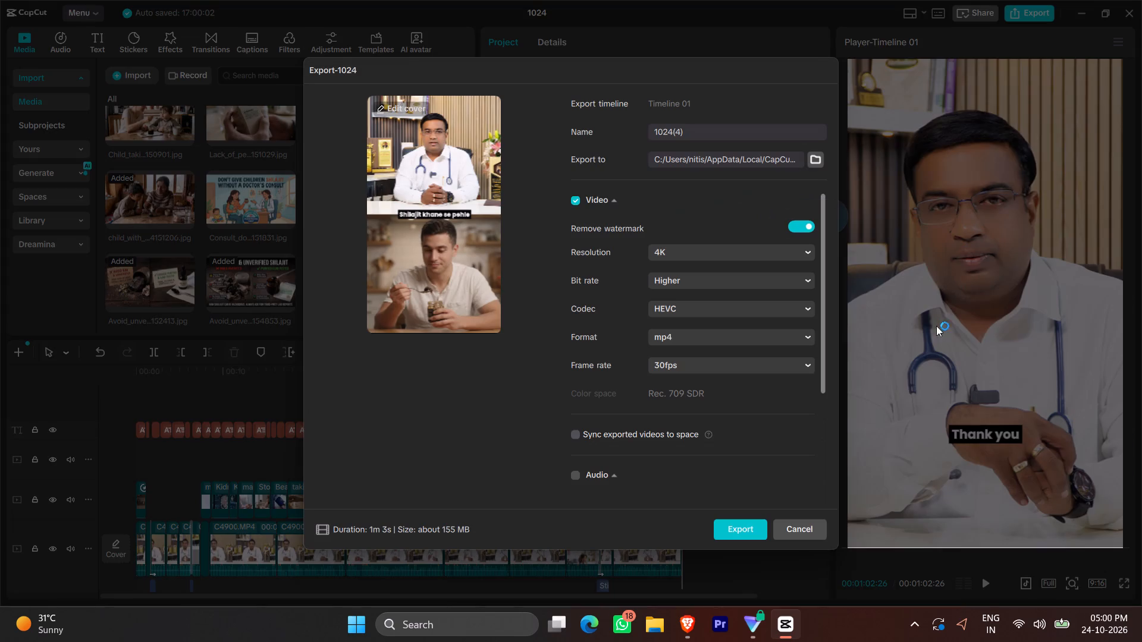
left_click(746, 523)
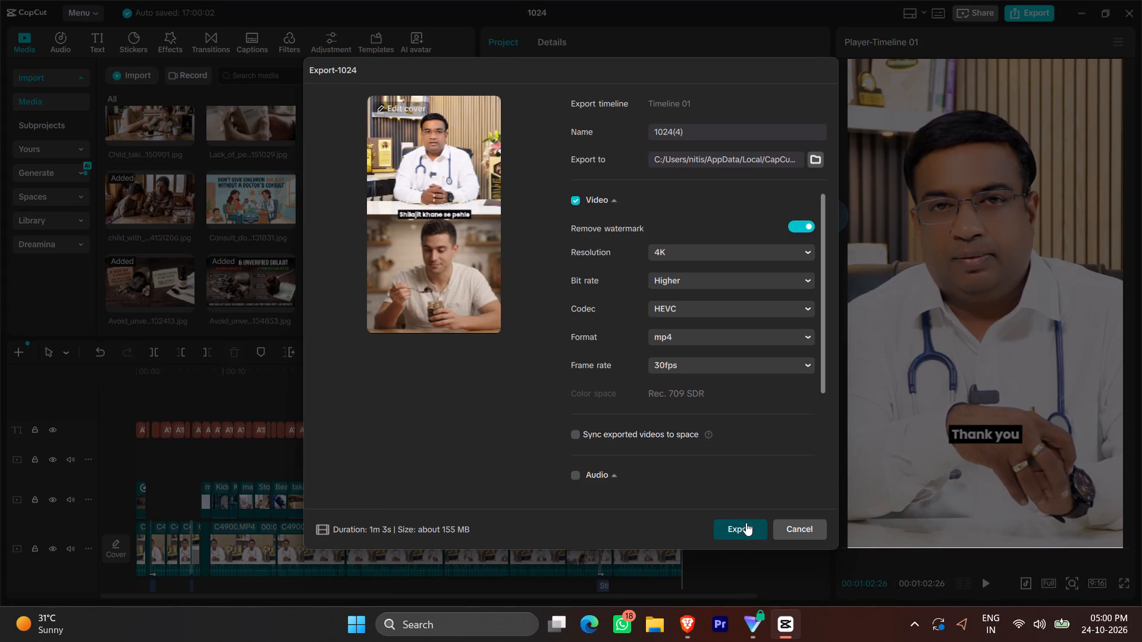
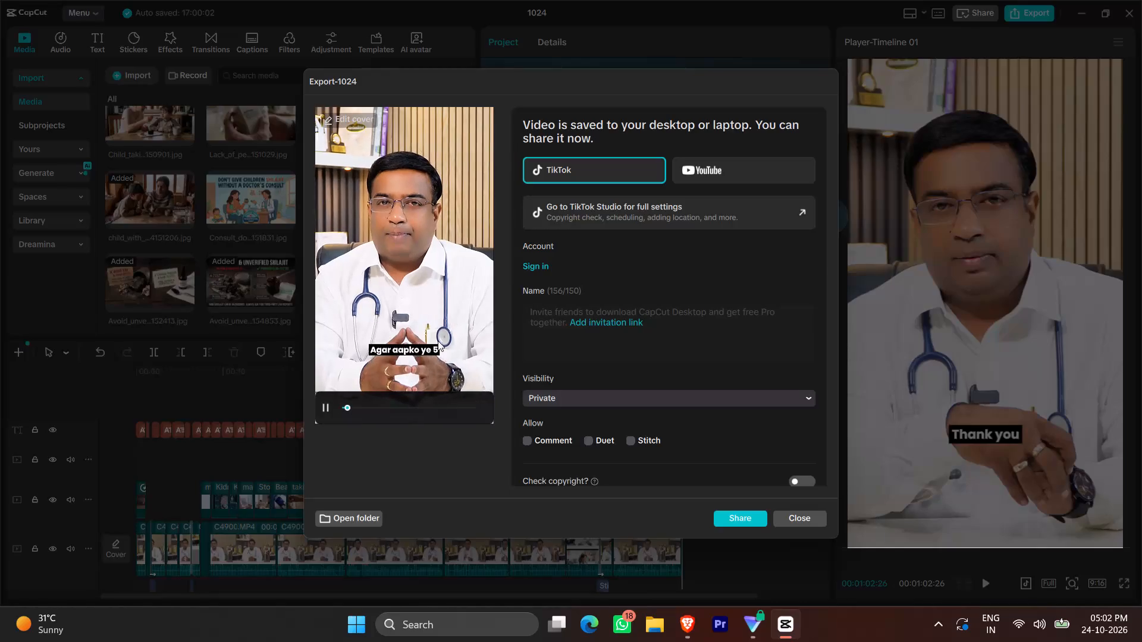
Show the exported 1024(4) video in its folder, and close the finished export and the 1024 project.
left_click(361, 514)
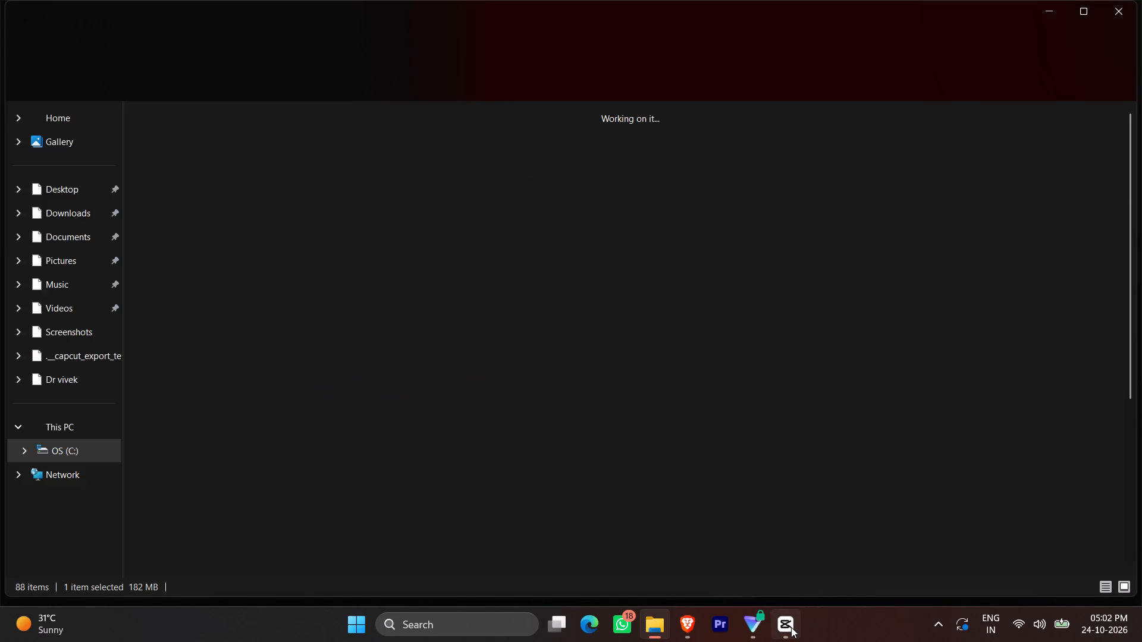
left_click(791, 627)
left_click(801, 523)
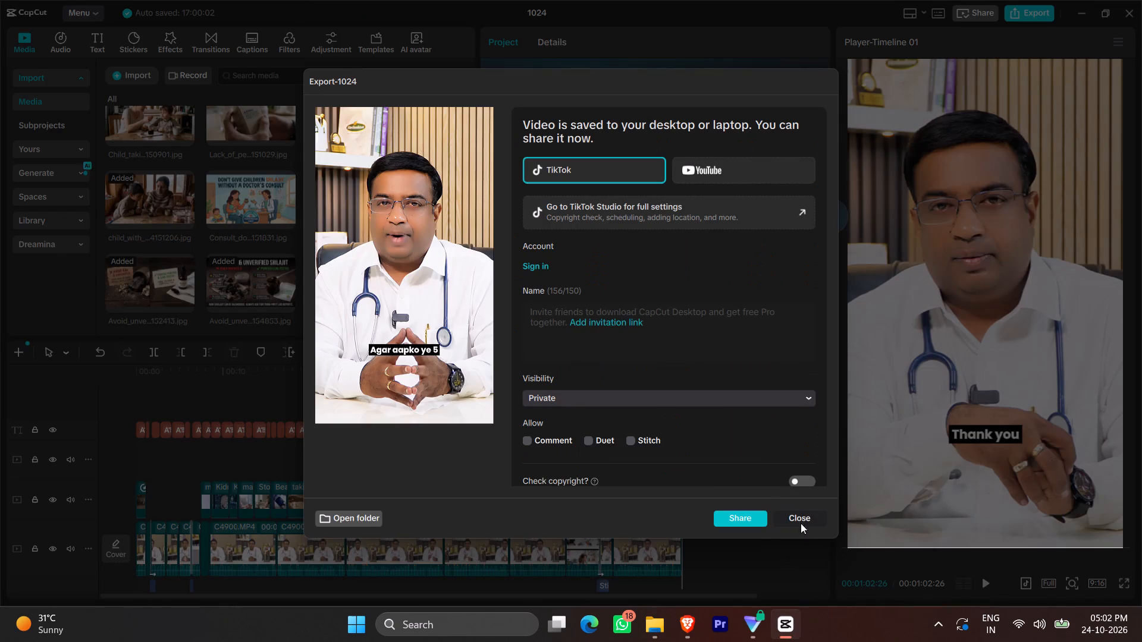
left_click(1128, 7)
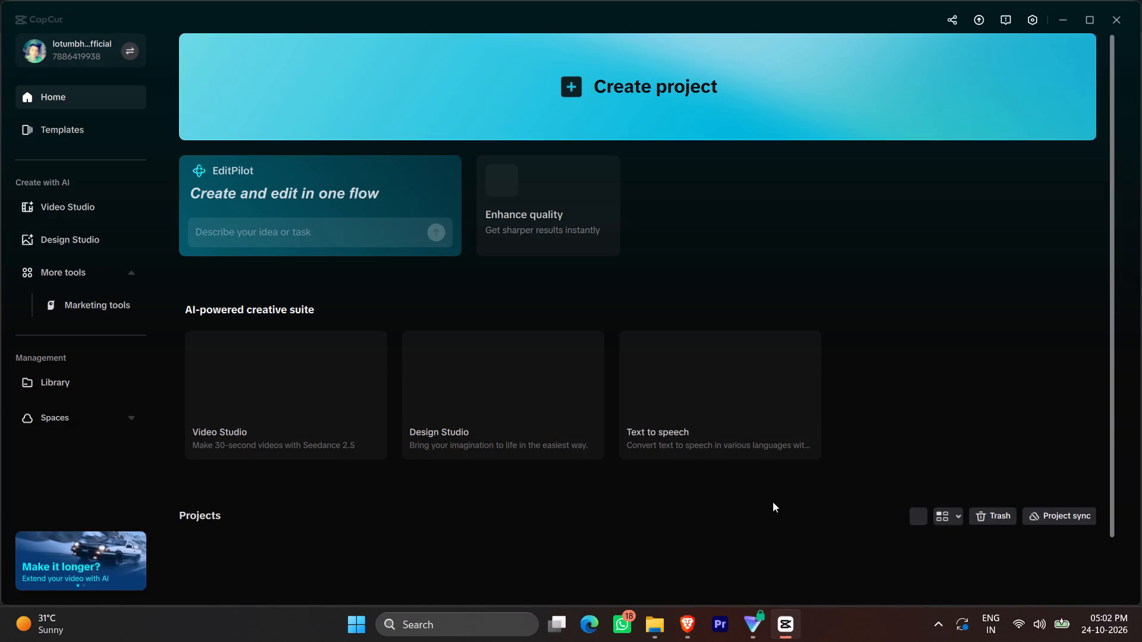
Open project 1017 and skip linking its missing media files.
scroll(522, 522, "down", 2)
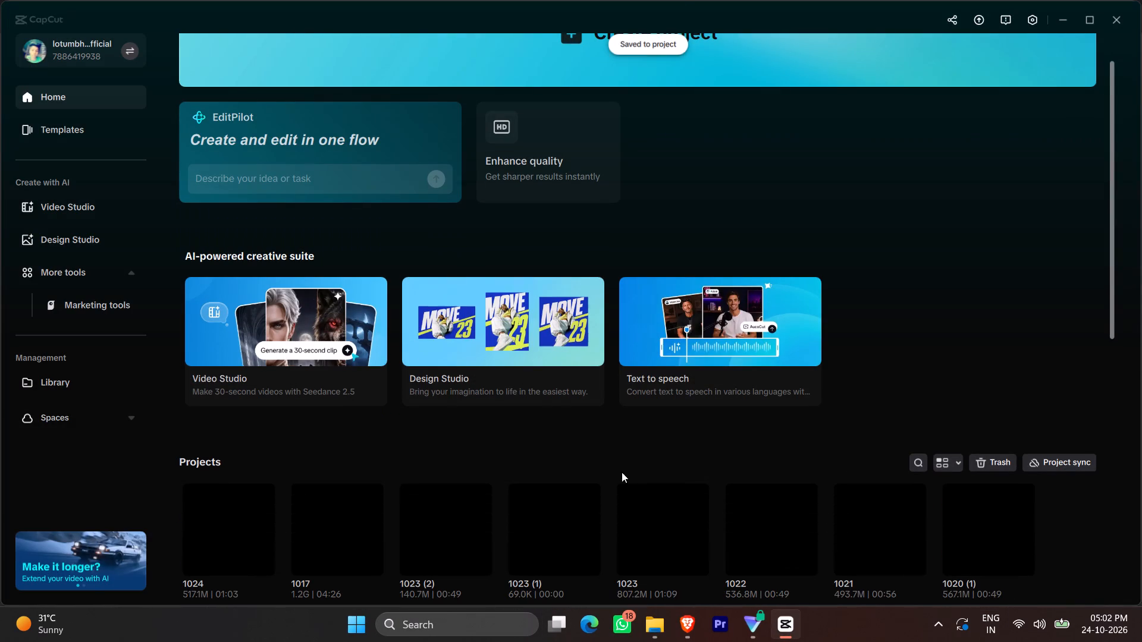
scroll(434, 474, "down", 2)
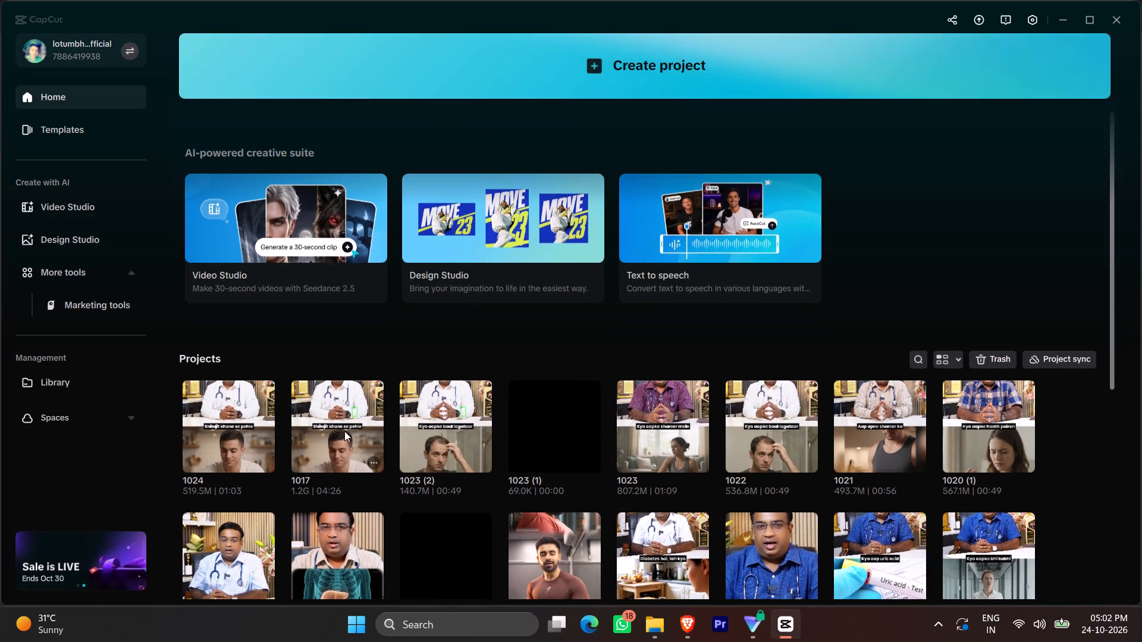
left_click(314, 420)
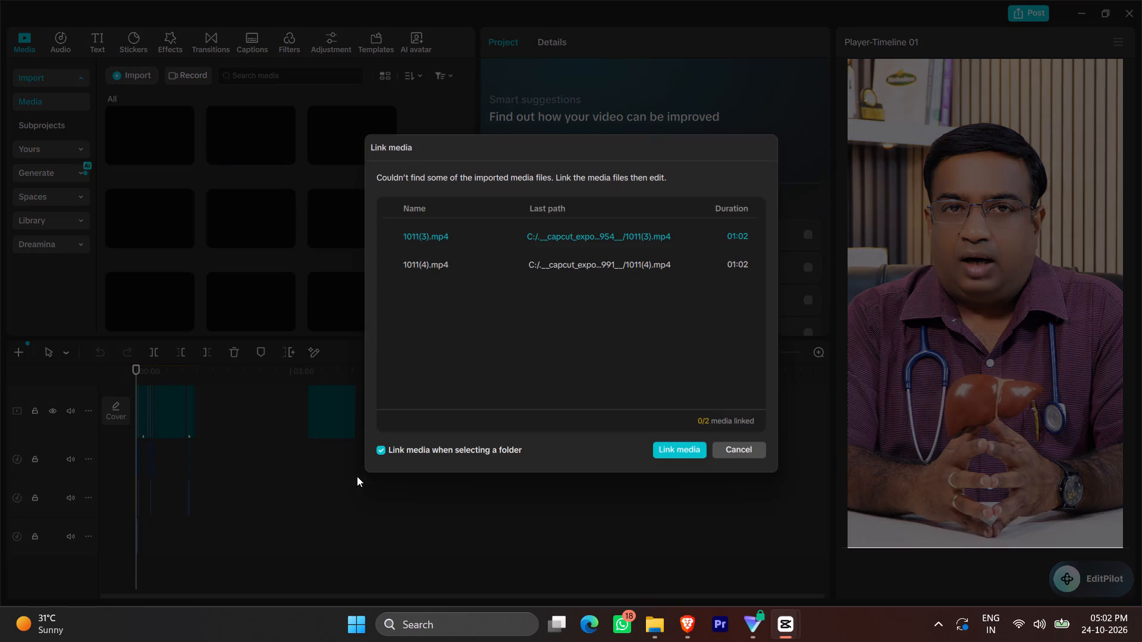
left_click(732, 447)
Move to the start of the 1024(3).mp4 clip on the timeline and clear the existing in/out range.
left_click(312, 493)
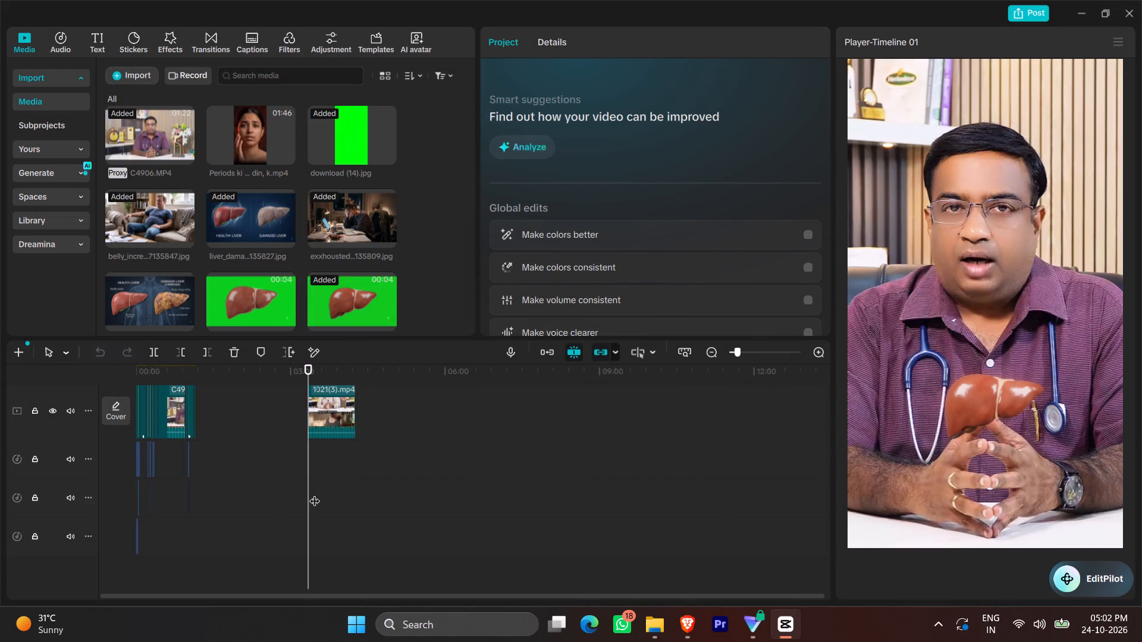
scroll(327, 488, "up", 20, "ctrl")
scroll(327, 488, "up", 16, "ctrl")
scroll(579, 495, "up", 1)
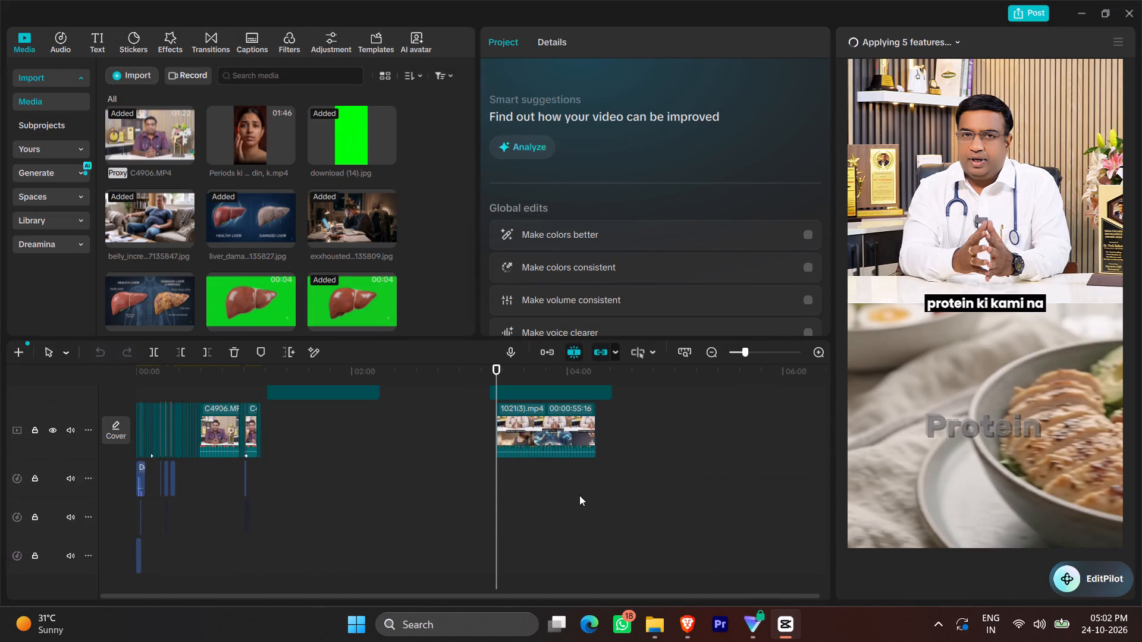
scroll(579, 495, "up", 2)
left_click(256, 430)
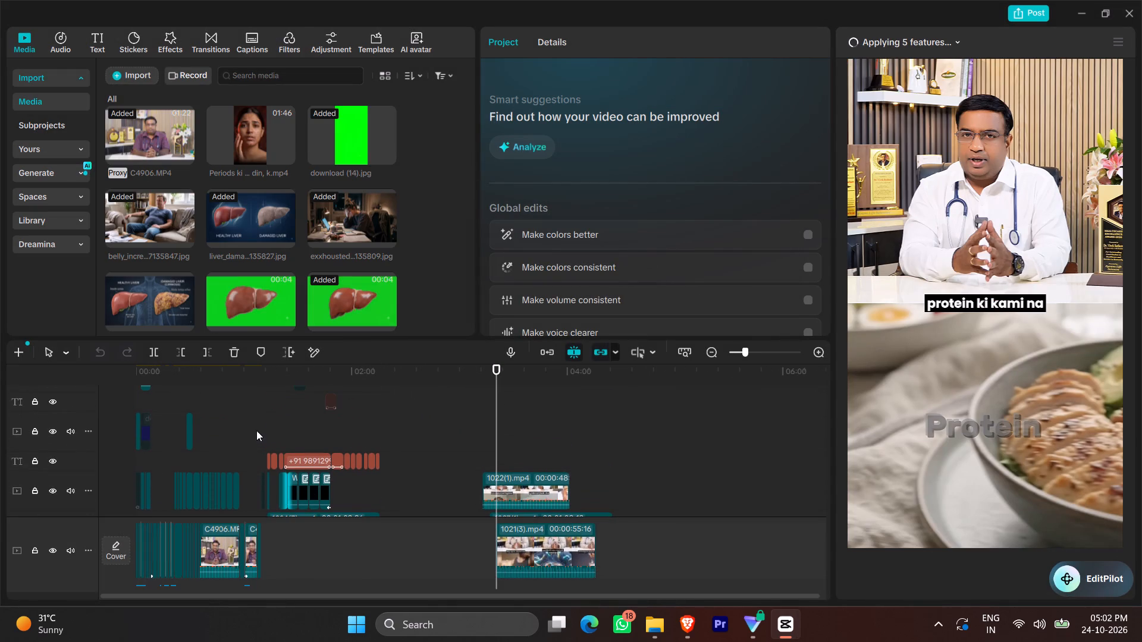
scroll(275, 427, "up", 20, "ctrl")
scroll(275, 427, "up", 20, "ctrl")
scroll(275, 427, "up", 15, "ctrl")
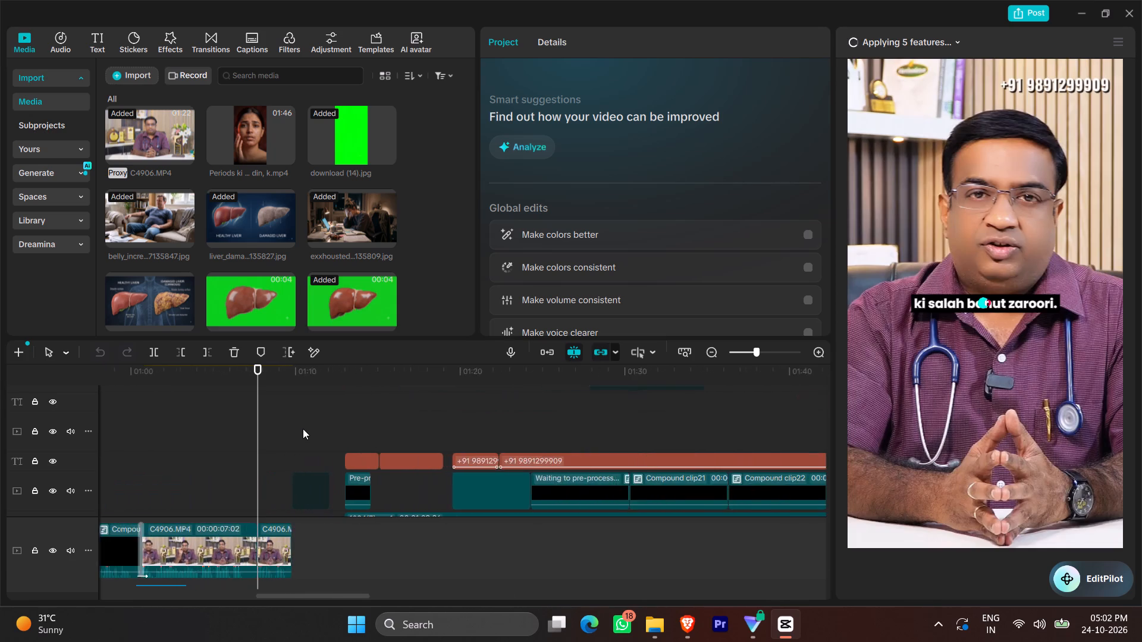
scroll(303, 429, "up", 13, "ctrl")
left_click(434, 410)
scroll(431, 405, "down", 7)
scroll(469, 430, "up", 4, "ctrl")
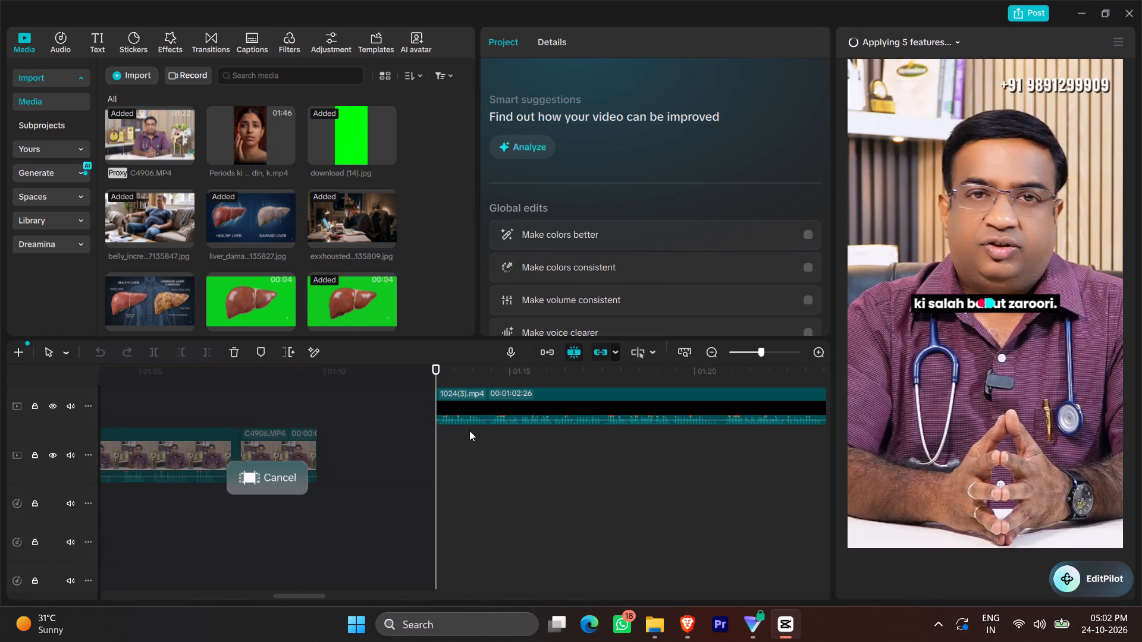
scroll(469, 430, "up", 13, "ctrl")
scroll(507, 468, "down", 2)
scroll(507, 468, "up", 9)
scroll(495, 468, "left", 1)
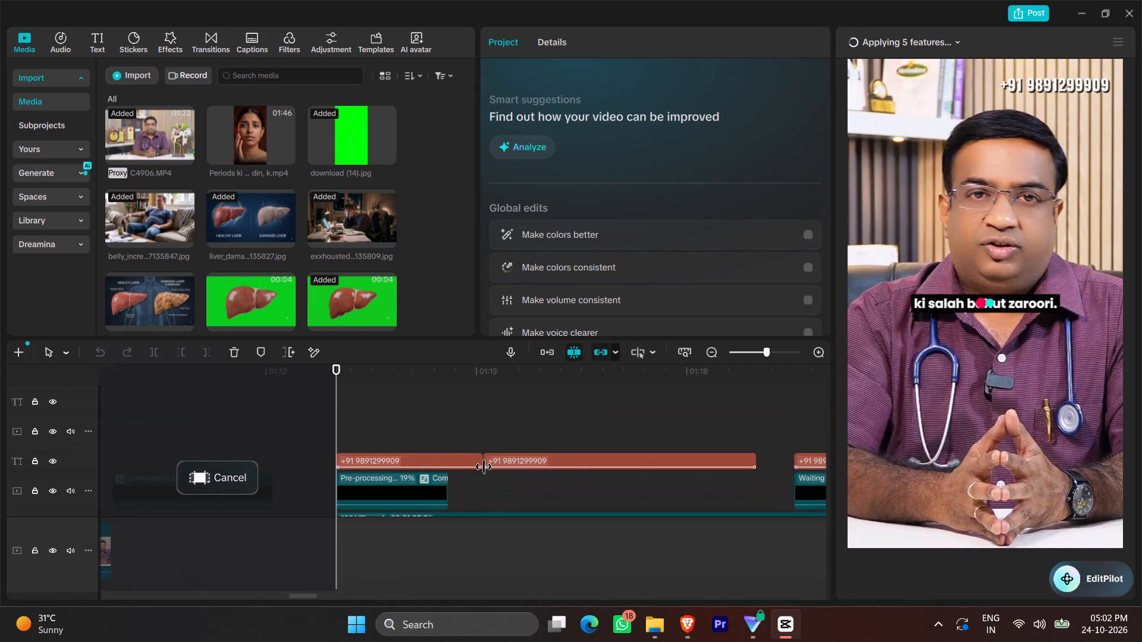
scroll(484, 467, "left", 1)
left_click(240, 480)
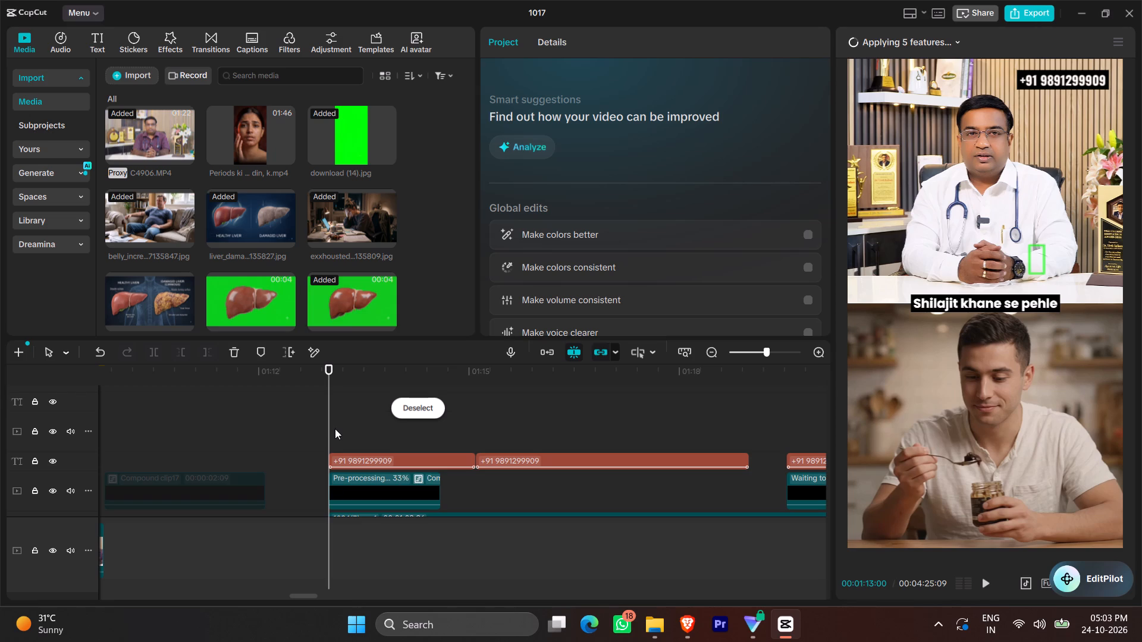
Import the exported 1024(4) video from the Videos folder in File Explorer into project 1017's media.
scroll(362, 420, "down", 3)
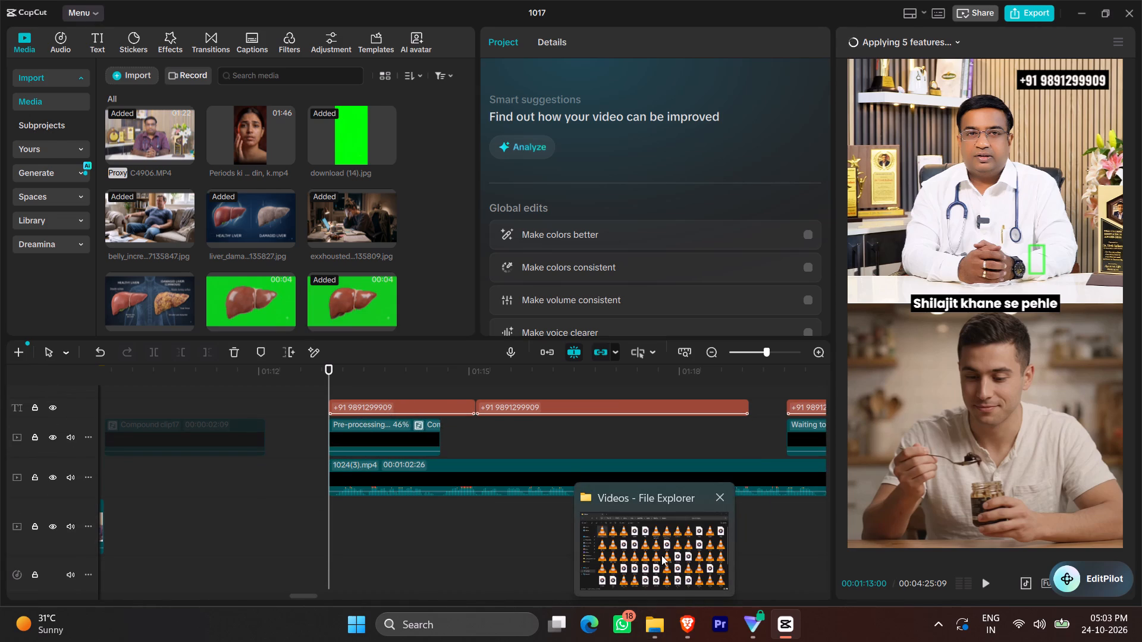
left_click(661, 555)
left_click_drag(186, 153, 802, 610)
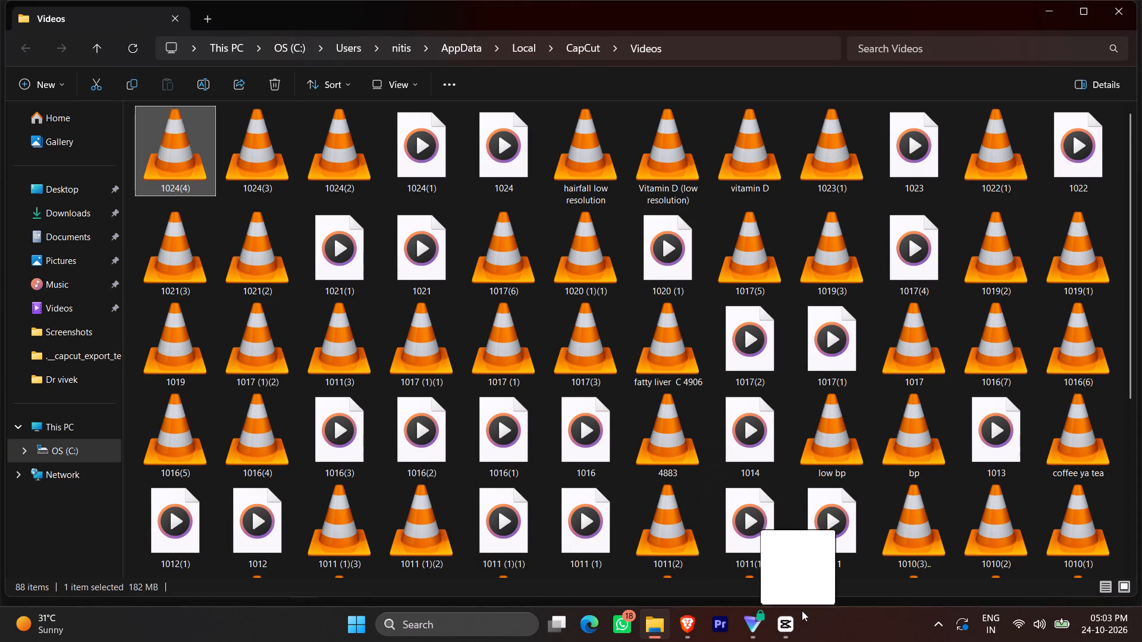
left_click_drag(802, 610, 245, 226)
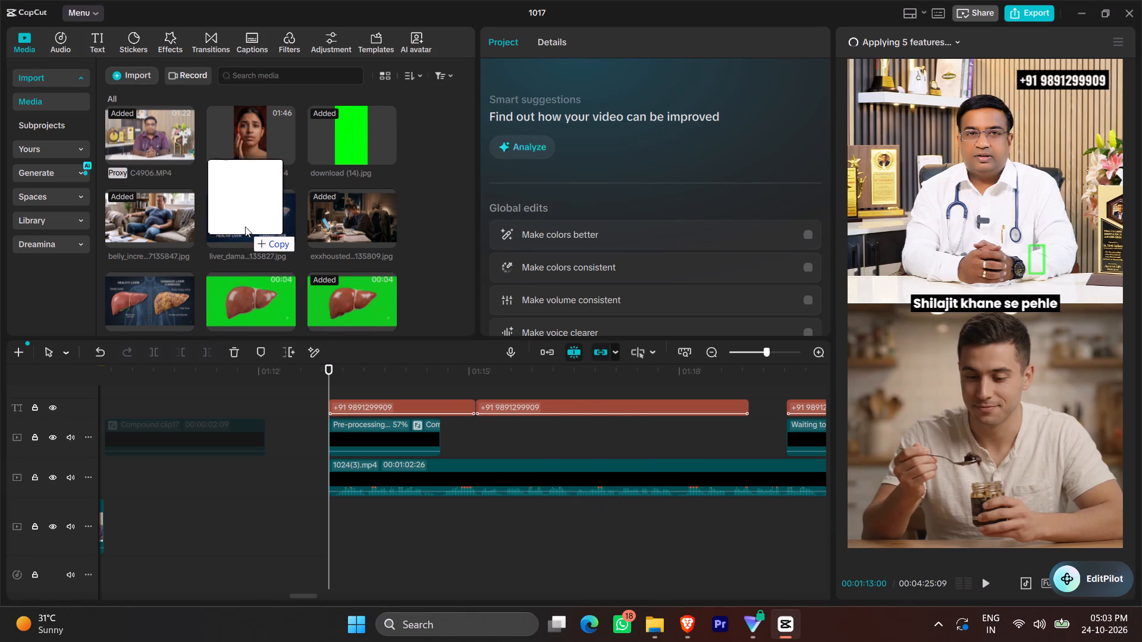
left_click_drag(245, 226, 252, 231)
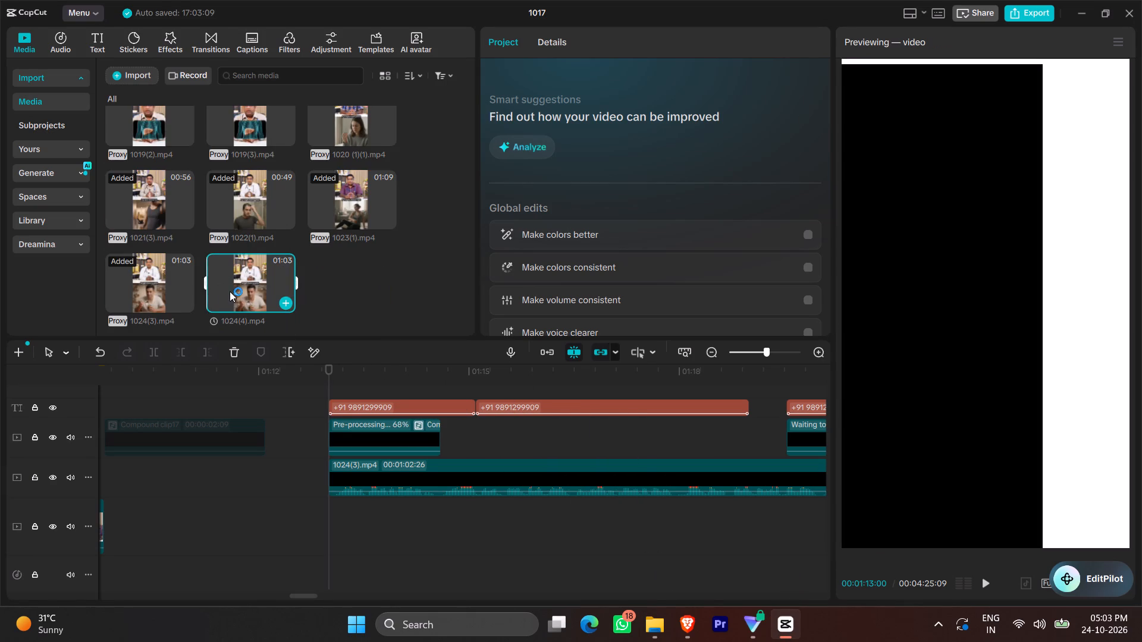
Replace the 1024(3).mp4 clip on the timeline with 1024(4).mp4.
left_click_drag(236, 287, 391, 415)
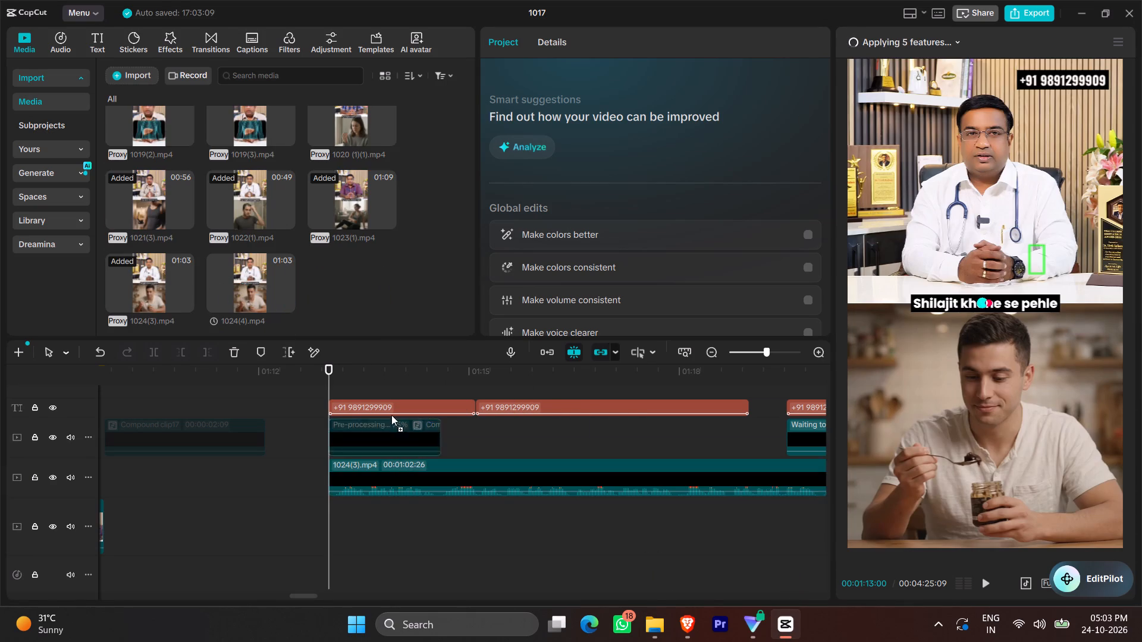
left_click_drag(391, 415, 399, 472)
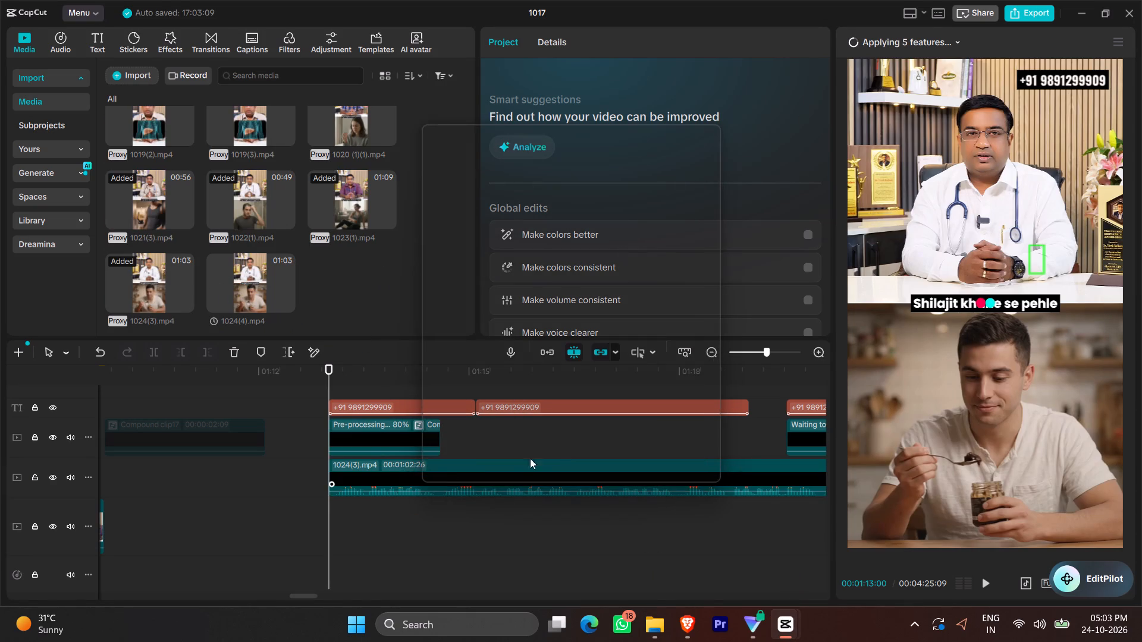
left_click(629, 458)
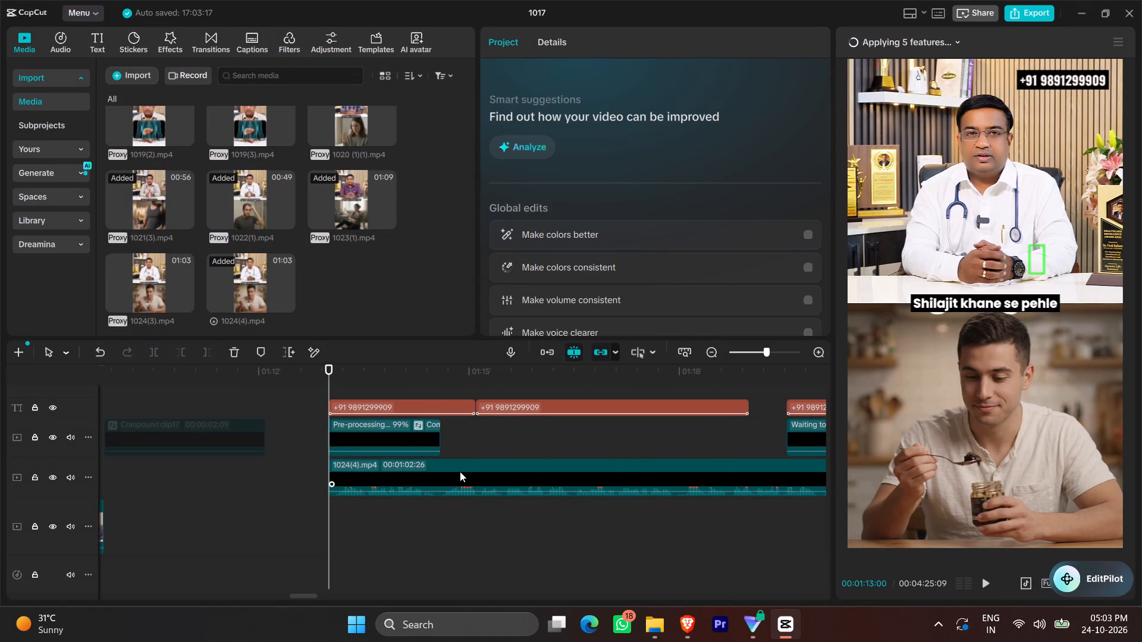
Set the range's in point at the start of the 1024(4).mp4 clip, at 00:01:13:00.
scroll(536, 494, "down", 13, "ctrl")
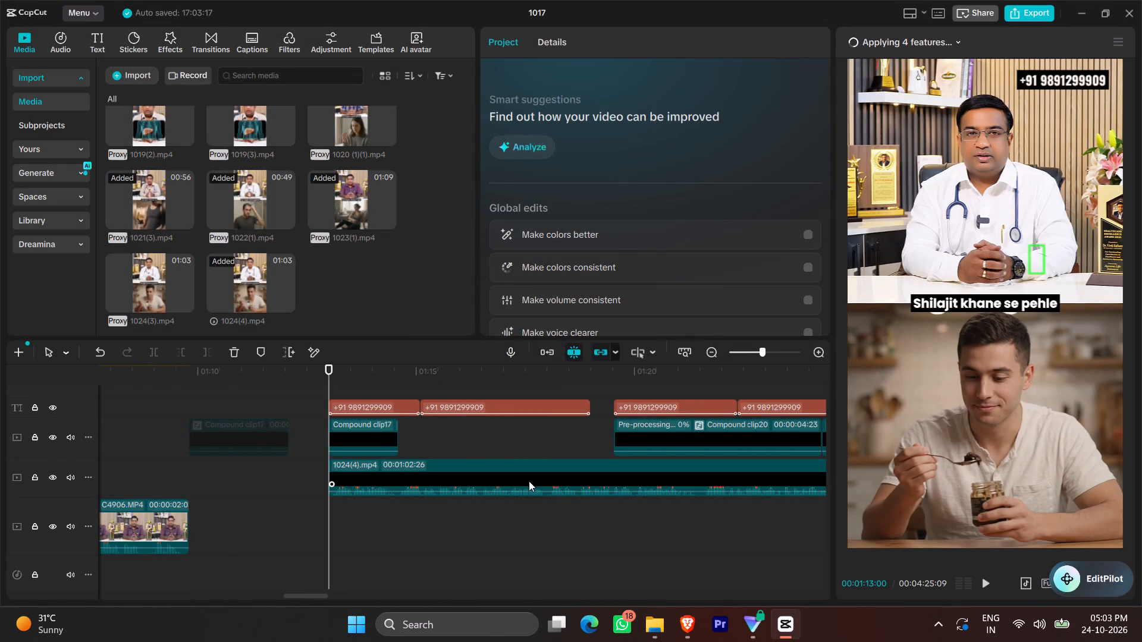
scroll(526, 493, "down", 20, "ctrl")
scroll(526, 493, "down", 3, "ctrl")
scroll(628, 504, "down", 4, "ctrl")
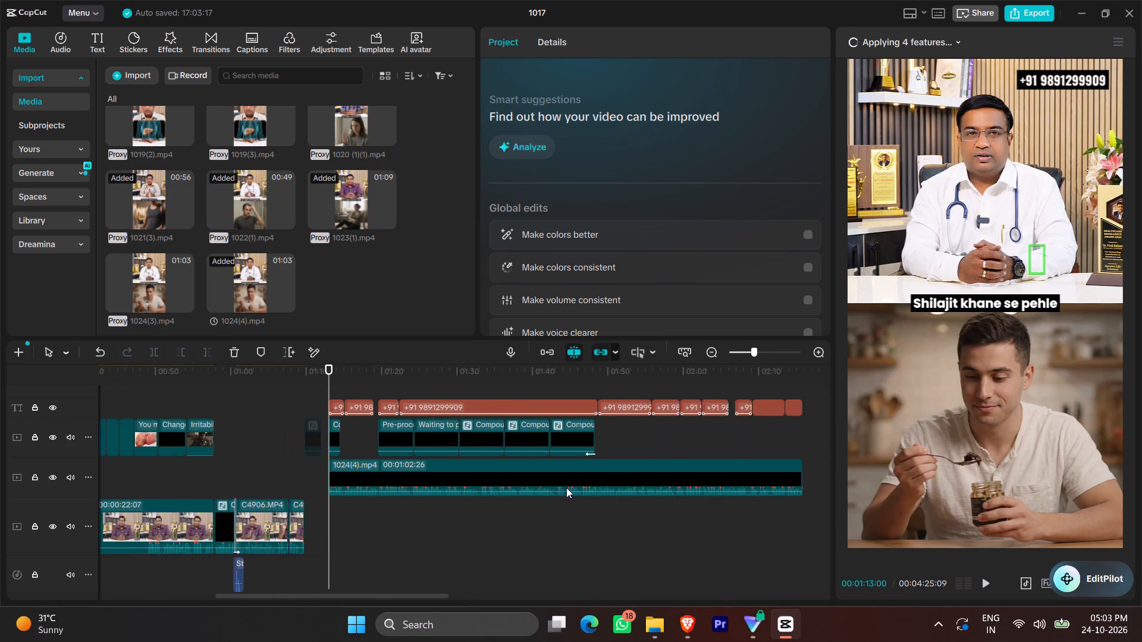
scroll(560, 484, "up", 20, "ctrl")
scroll(560, 484, "up", 20, "ctrl")
scroll(560, 484, "up", 17, "ctrl")
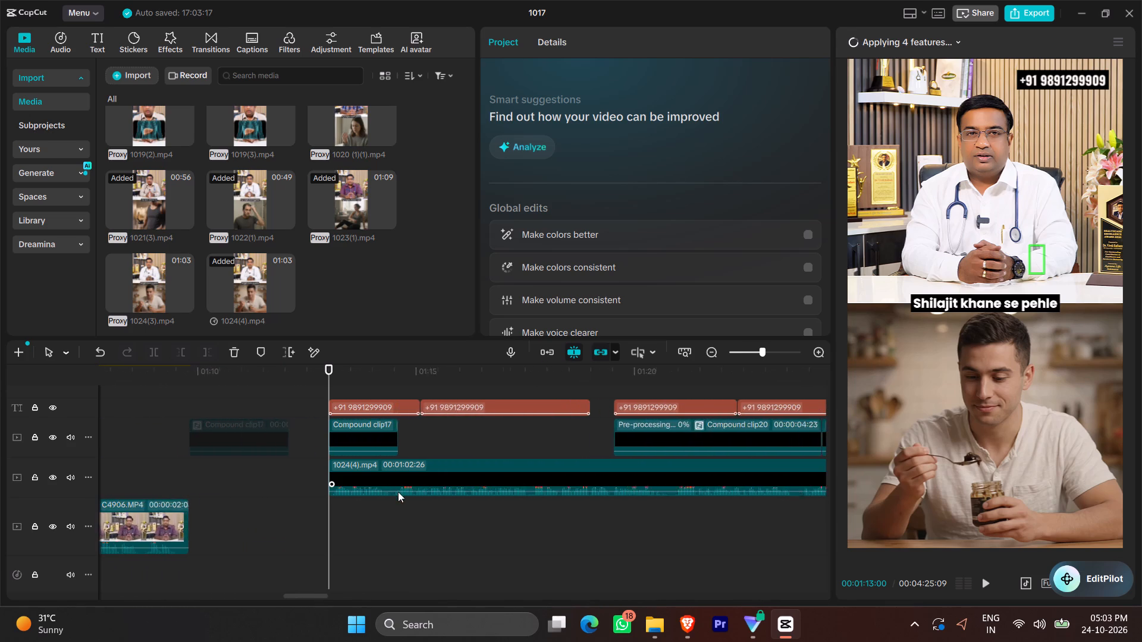
scroll(398, 492, "up", 20, "ctrl")
scroll(398, 492, "up", 20, "ctrl")
scroll(398, 492, "up", 20, "ctrl")
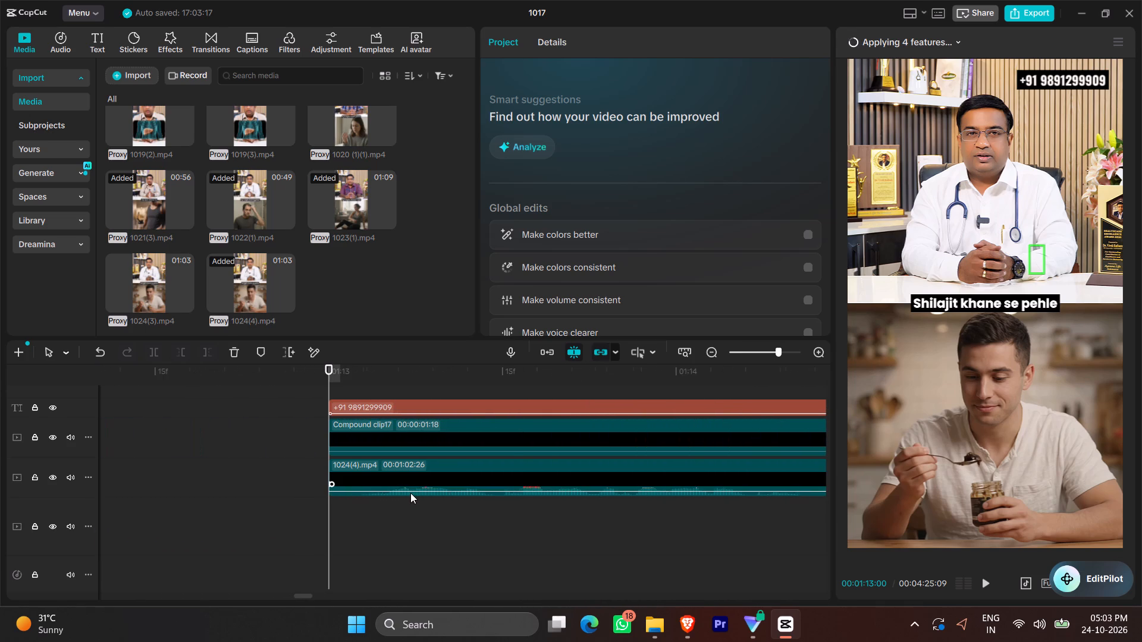
key("i")
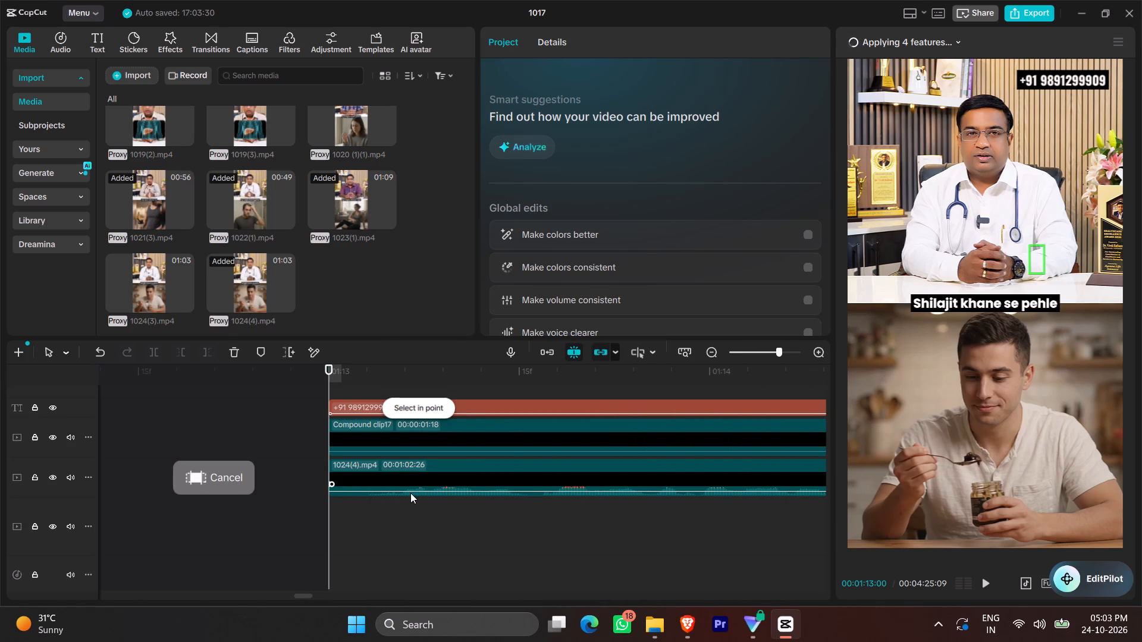
Set the range's out point at the end of the 1024(4).mp4 clip, at 00:02:15:26.
scroll(410, 493, "down", 20, "ctrl")
scroll(410, 493, "down", 20, "ctrl")
scroll(410, 493, "down", 14, "ctrl")
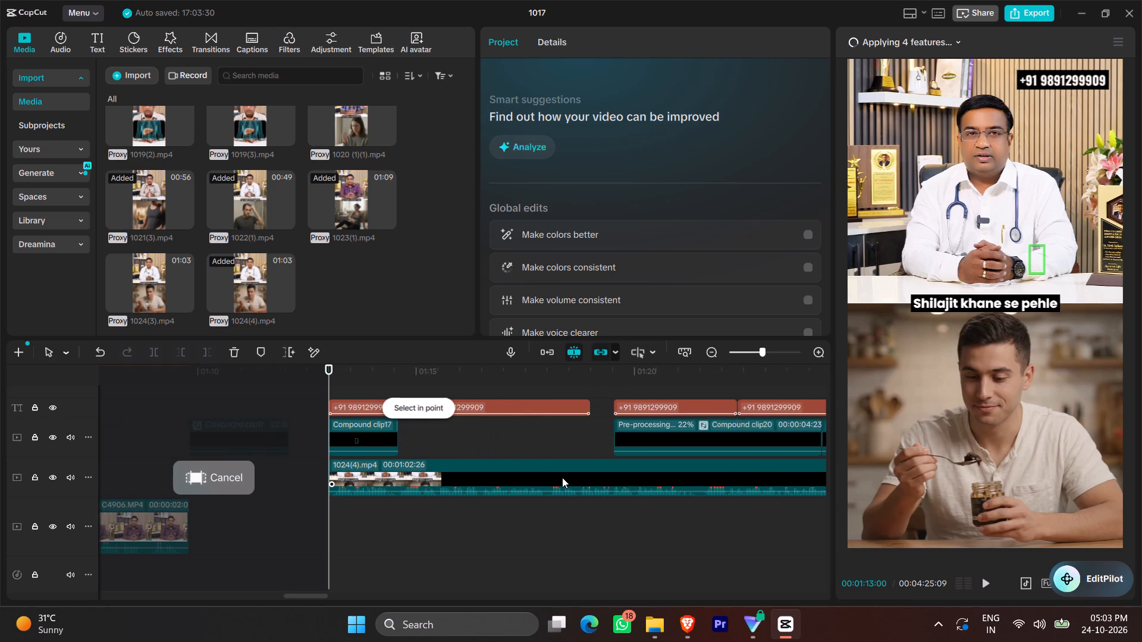
scroll(562, 477, "down", 20, "ctrl")
scroll(562, 477, "down", 20, "ctrl")
left_click(686, 506)
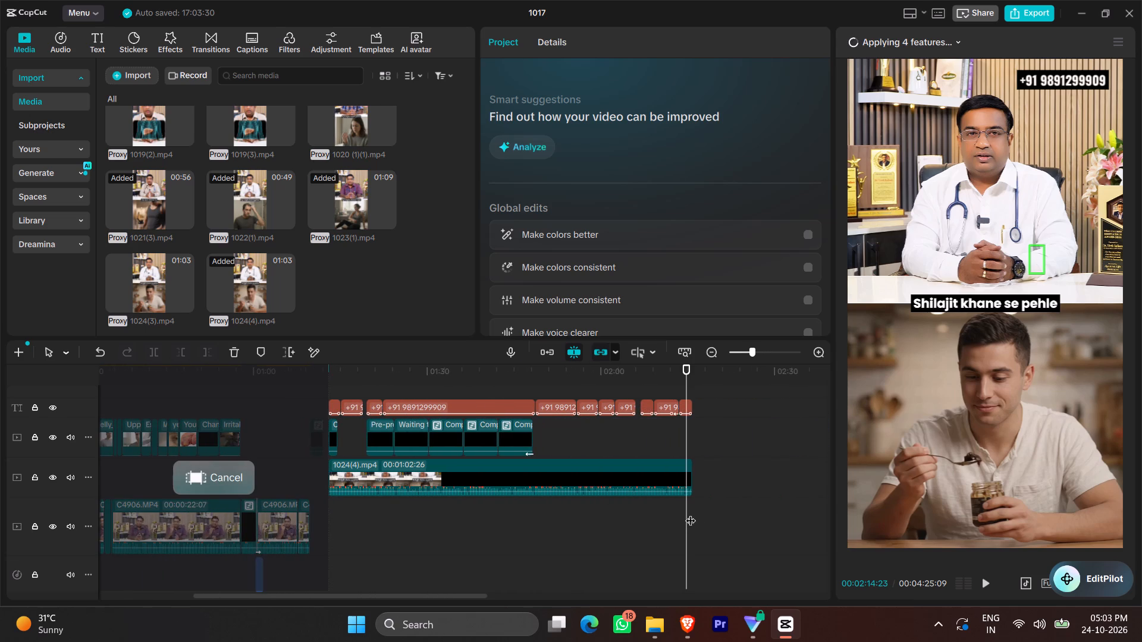
scroll(698, 519, "up", 20)
scroll(698, 519, "up", 18)
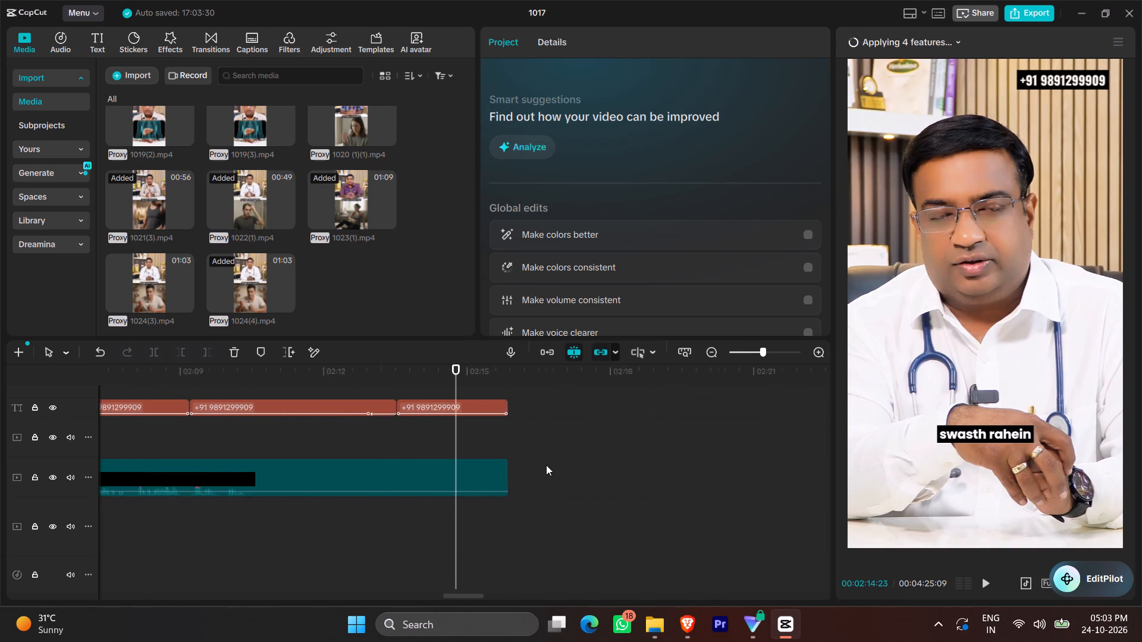
scroll(546, 465, "up", 17)
left_click(580, 436)
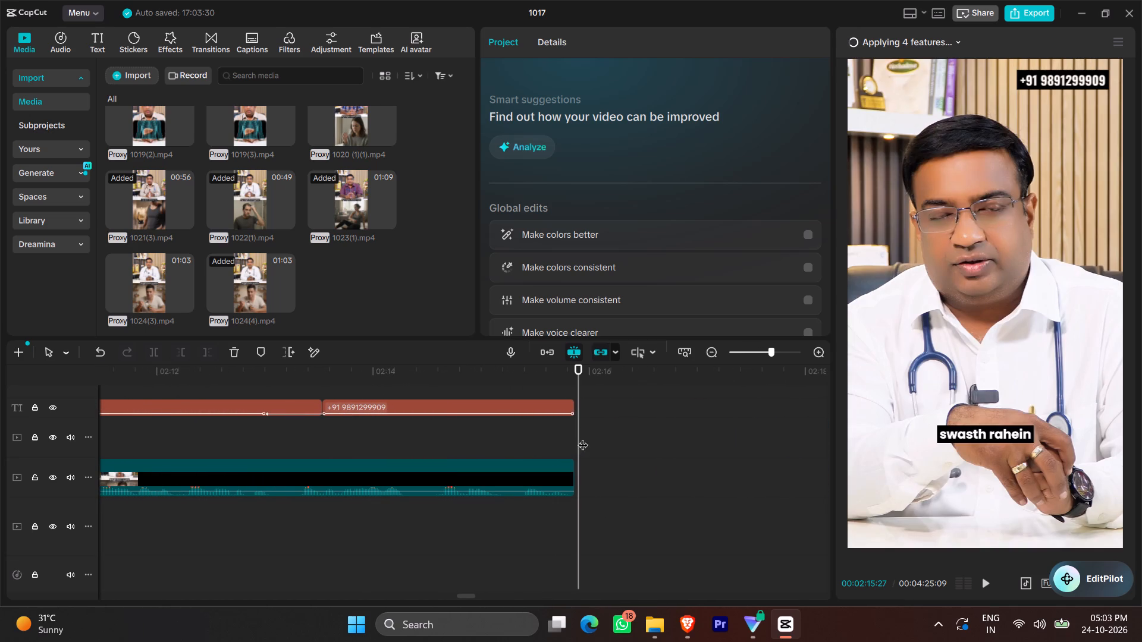
scroll(590, 446, "up", 20, "ctrl")
scroll(590, 446, "up", 17, "ctrl")
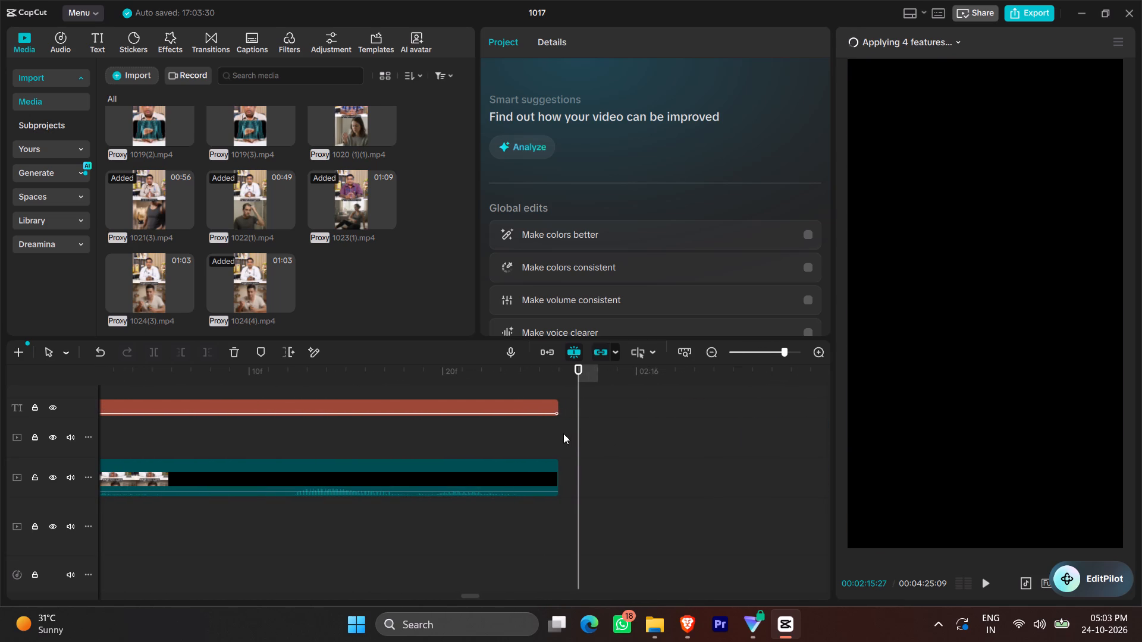
left_click(563, 433)
key("o")
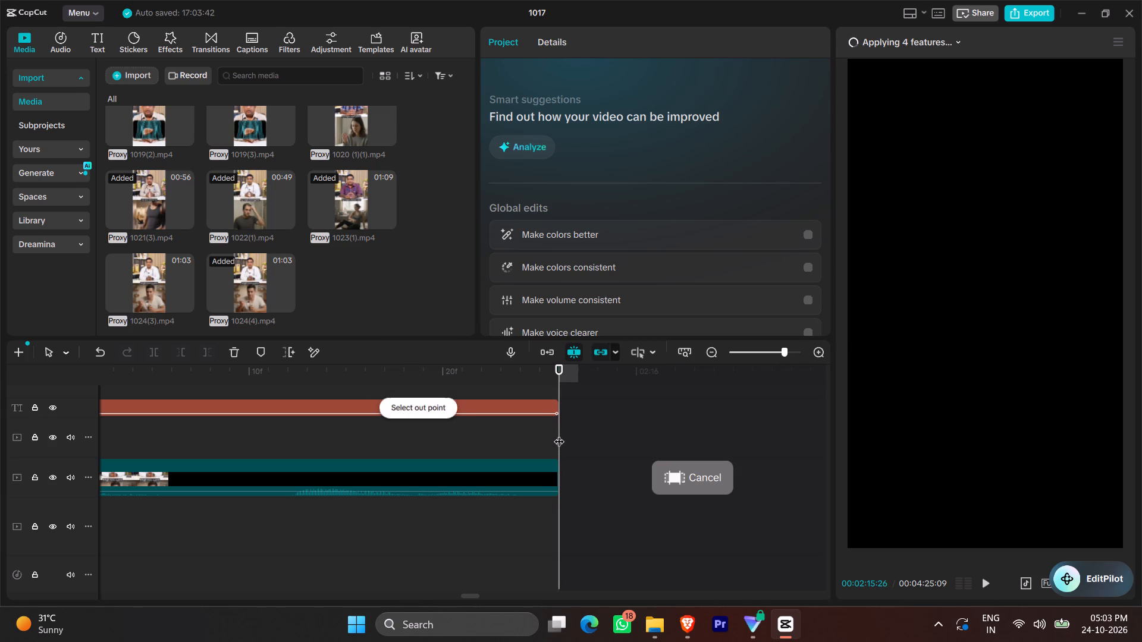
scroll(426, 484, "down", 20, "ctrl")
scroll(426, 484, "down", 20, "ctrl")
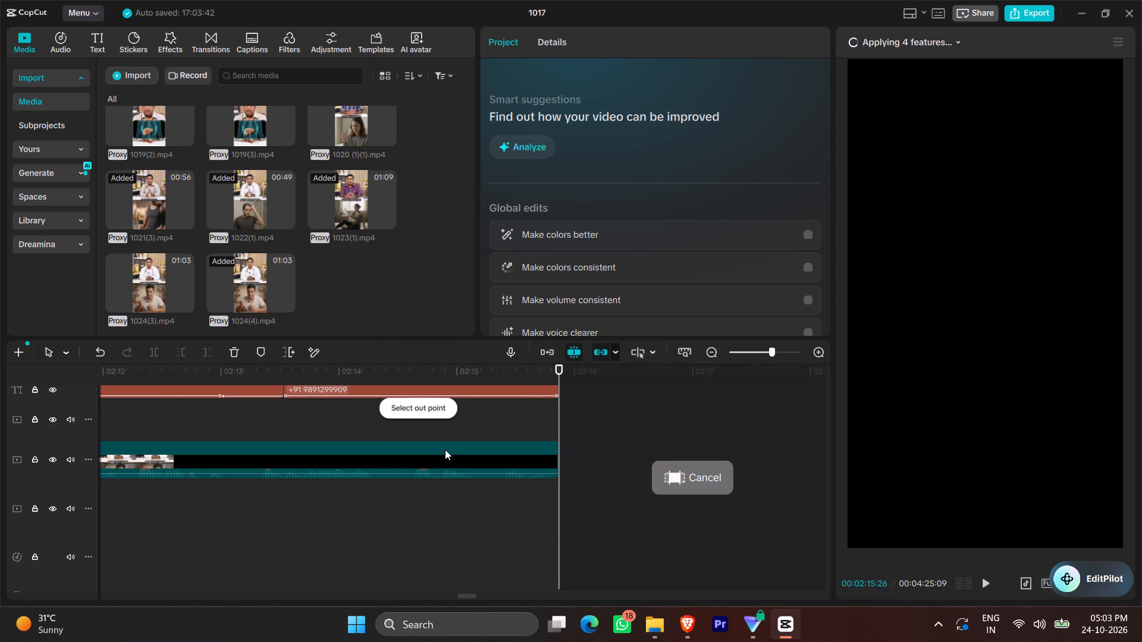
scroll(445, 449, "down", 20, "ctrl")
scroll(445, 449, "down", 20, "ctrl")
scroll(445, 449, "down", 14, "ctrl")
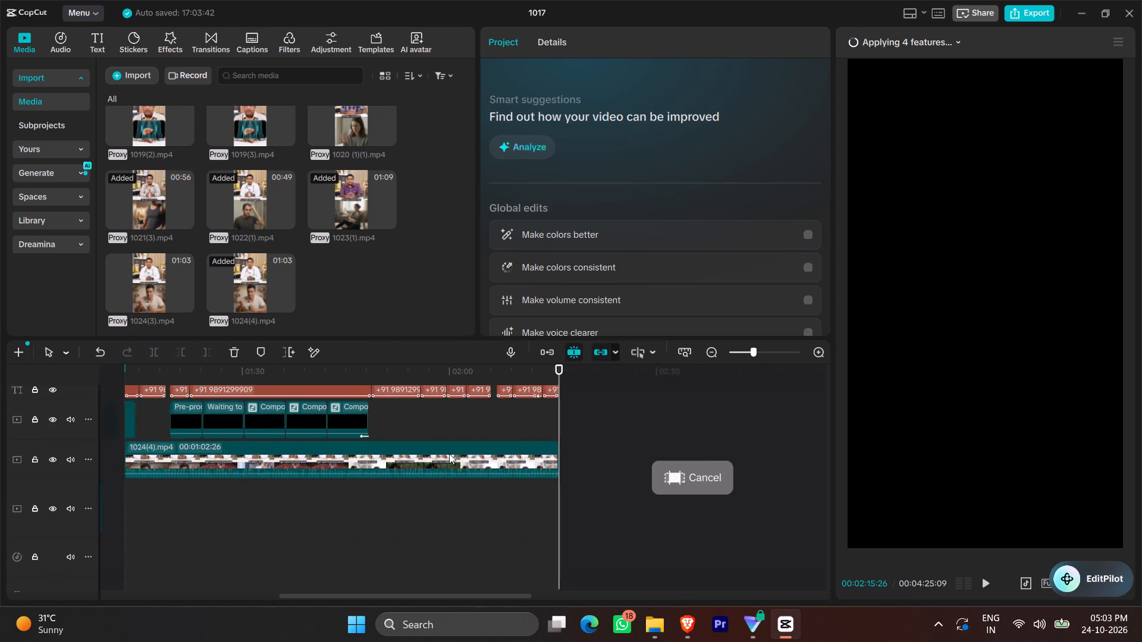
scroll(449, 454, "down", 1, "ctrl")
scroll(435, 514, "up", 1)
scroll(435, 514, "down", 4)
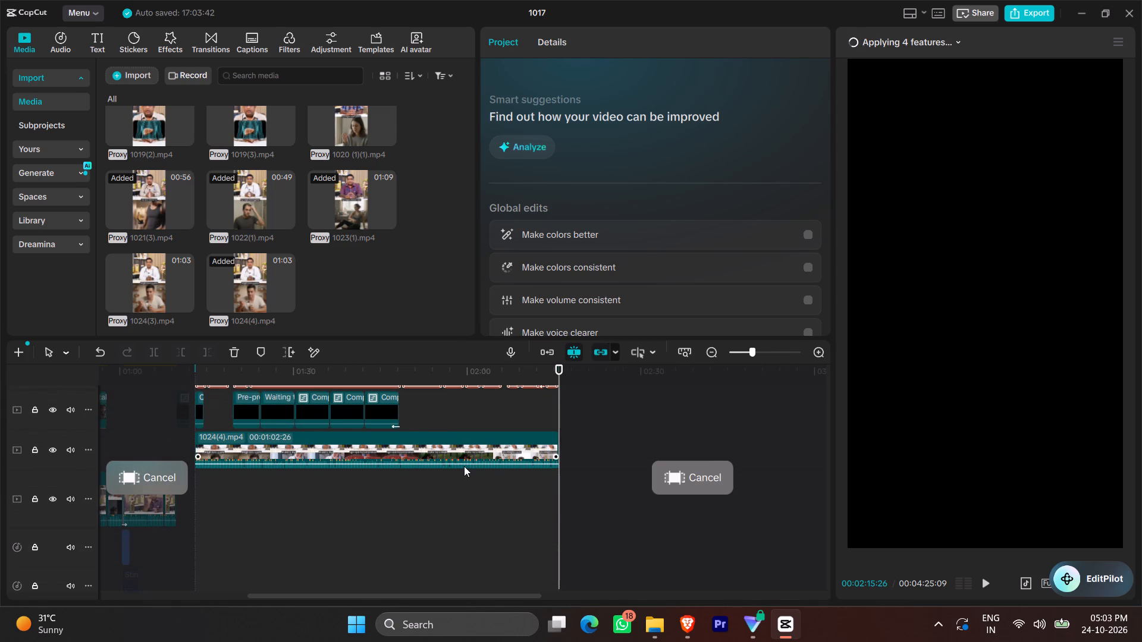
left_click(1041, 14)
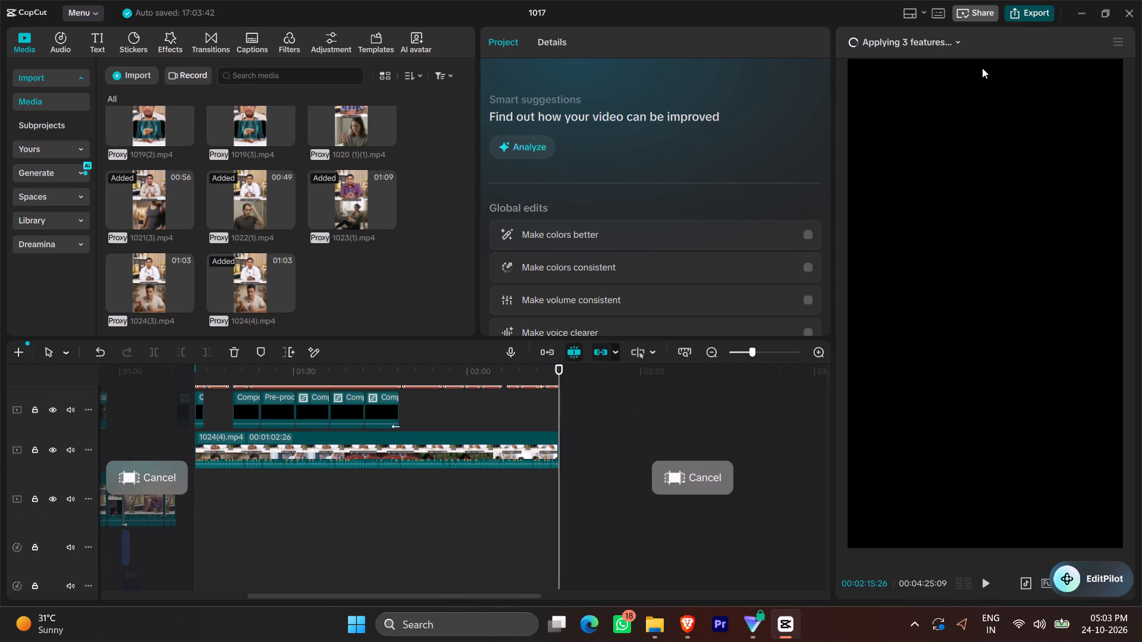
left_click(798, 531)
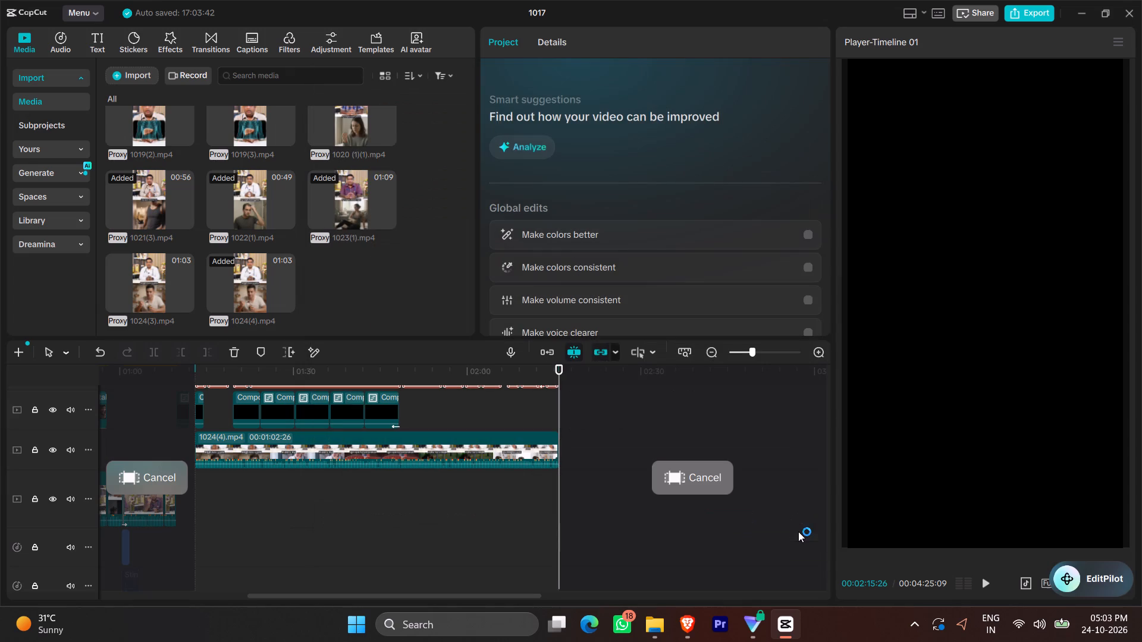
Check the preview at several points across the marked 1024(4).mp4 range and its contact-number overlays.
left_click(439, 414)
left_click_drag(439, 414, 360, 414)
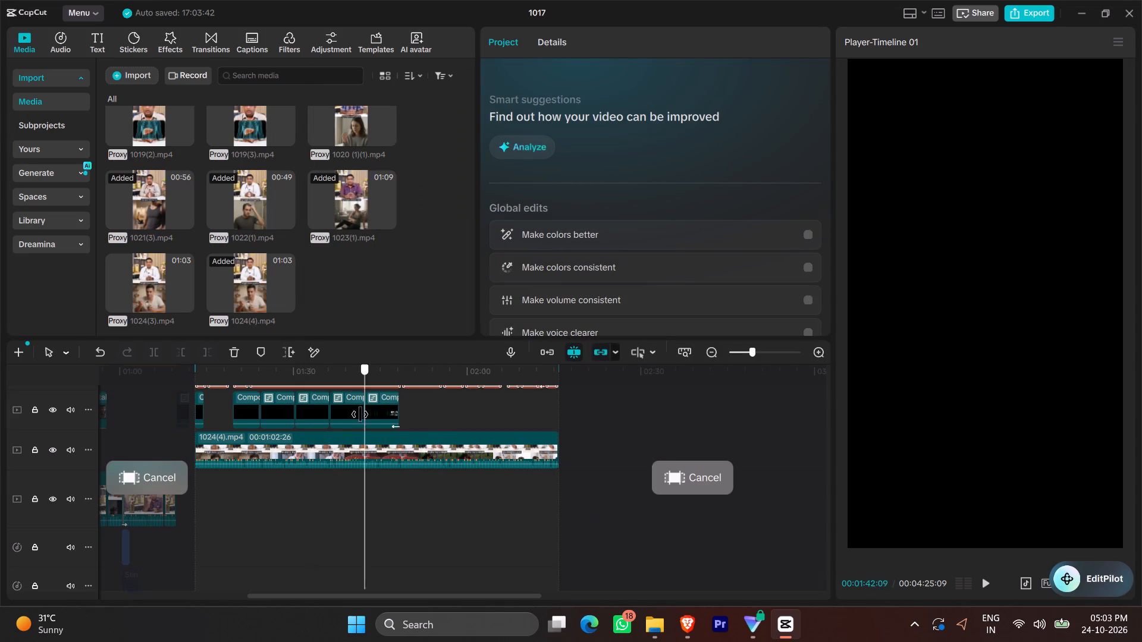
left_click_drag(360, 414, 278, 414)
scroll(350, 495, "up", 4)
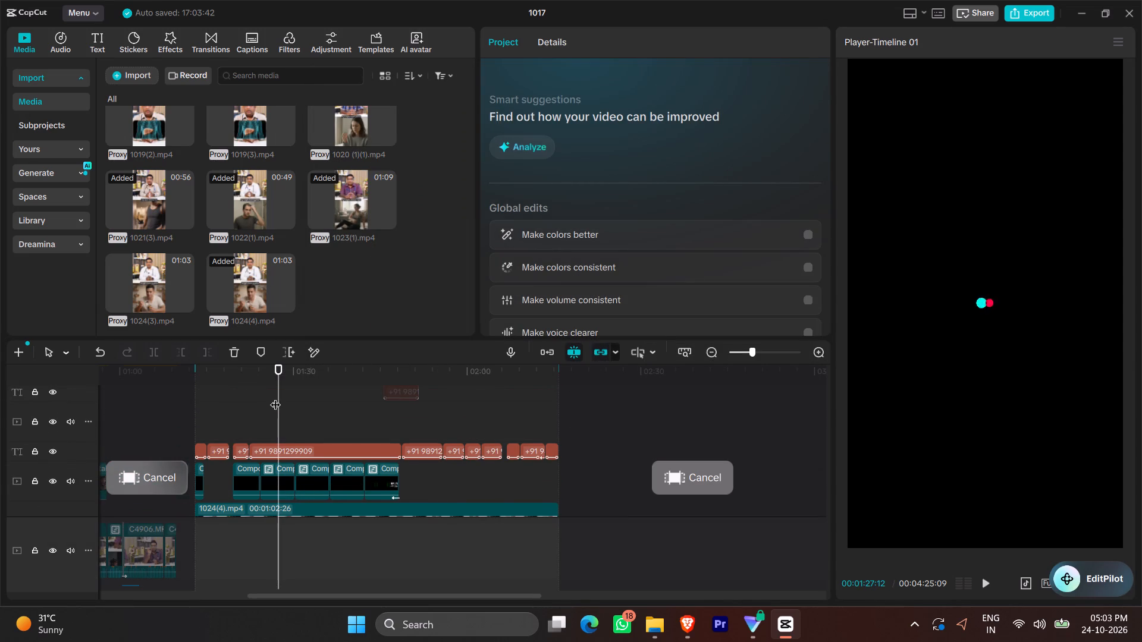
left_click_drag(275, 397, 241, 394)
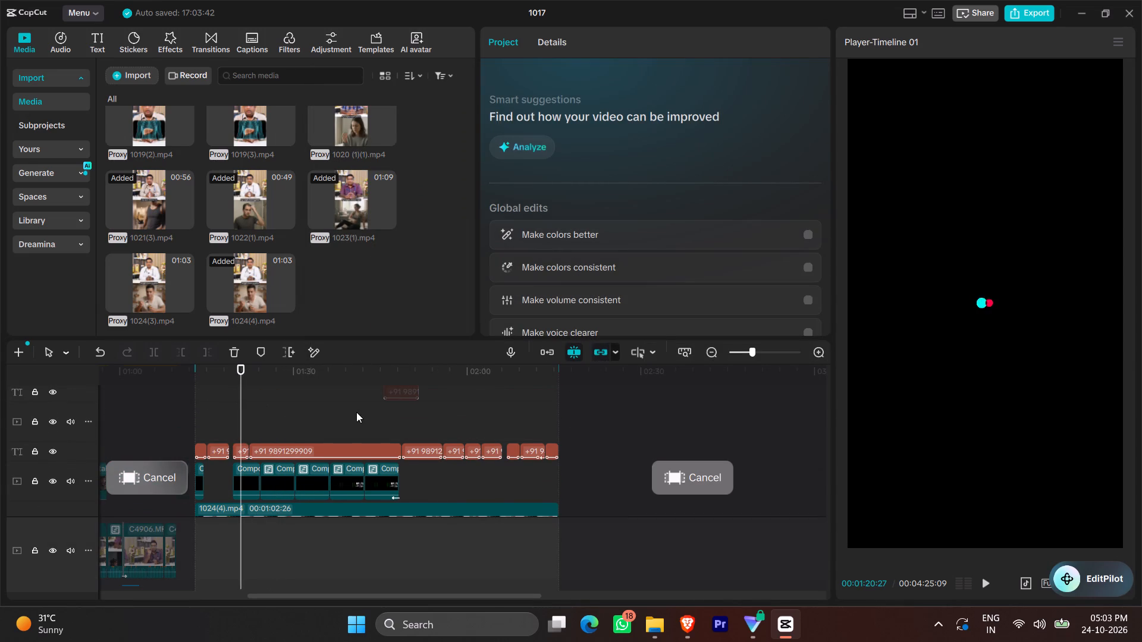
left_click(357, 410)
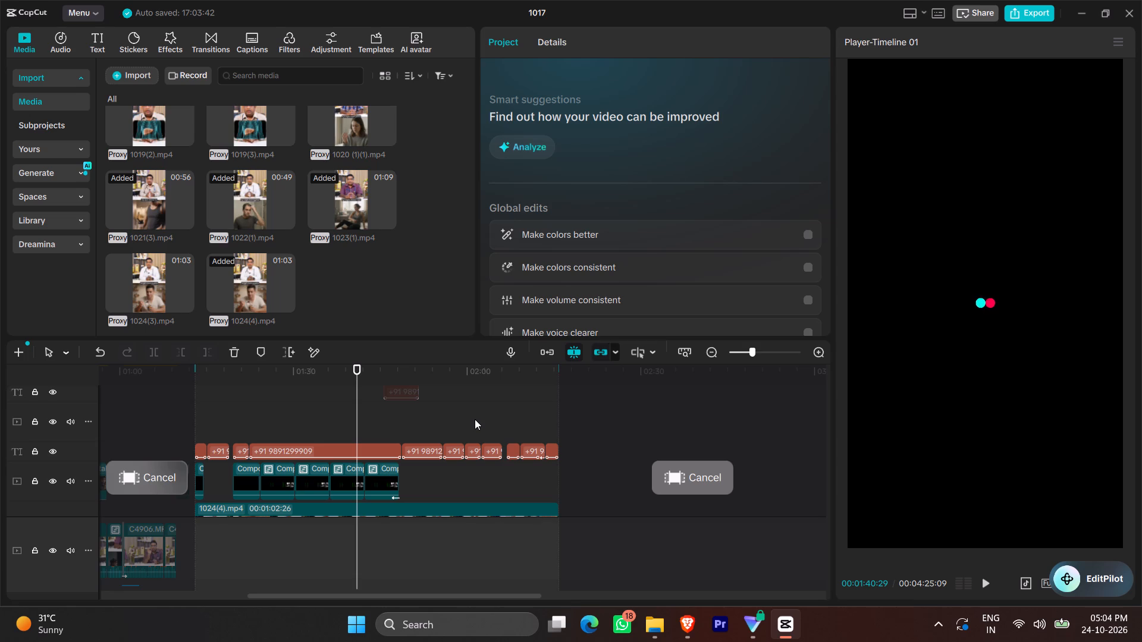
left_click(489, 396)
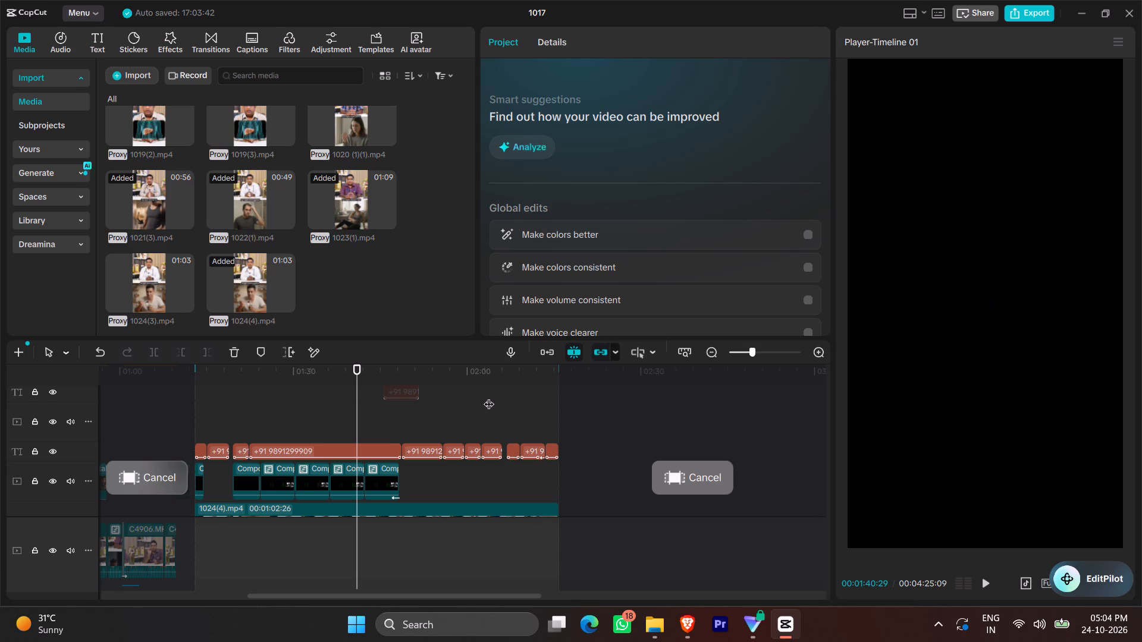
left_click(489, 396)
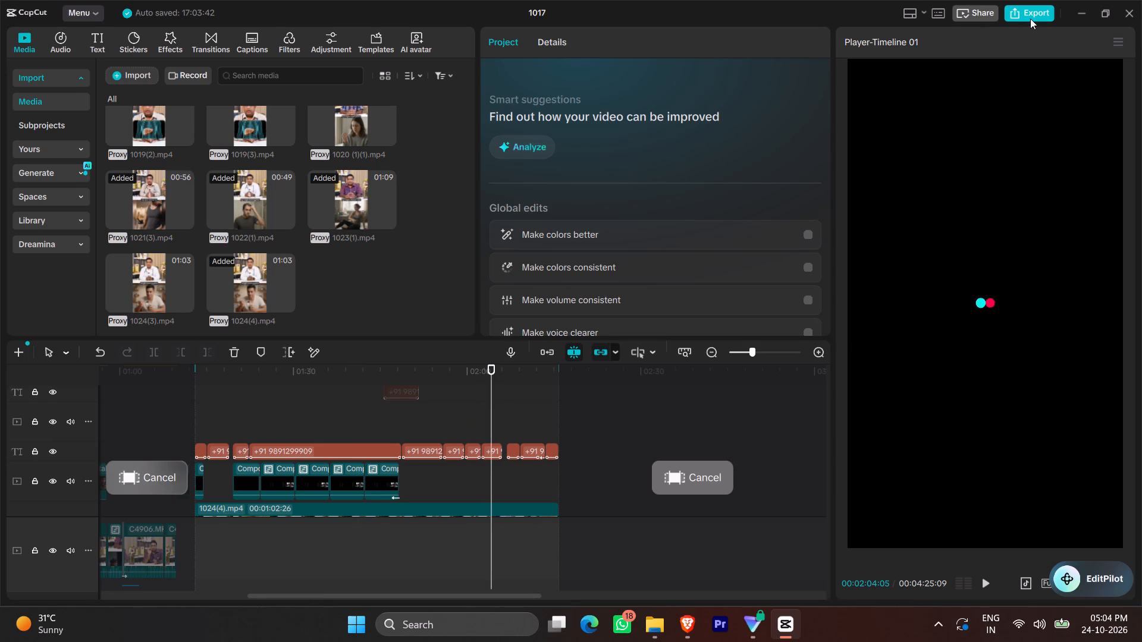
Export the marked 1024(4).mp4 range, keeping the 4K, Higher bit rate, HEVC, mp4 and 30fps settings.
scroll(475, 414, "down", 4)
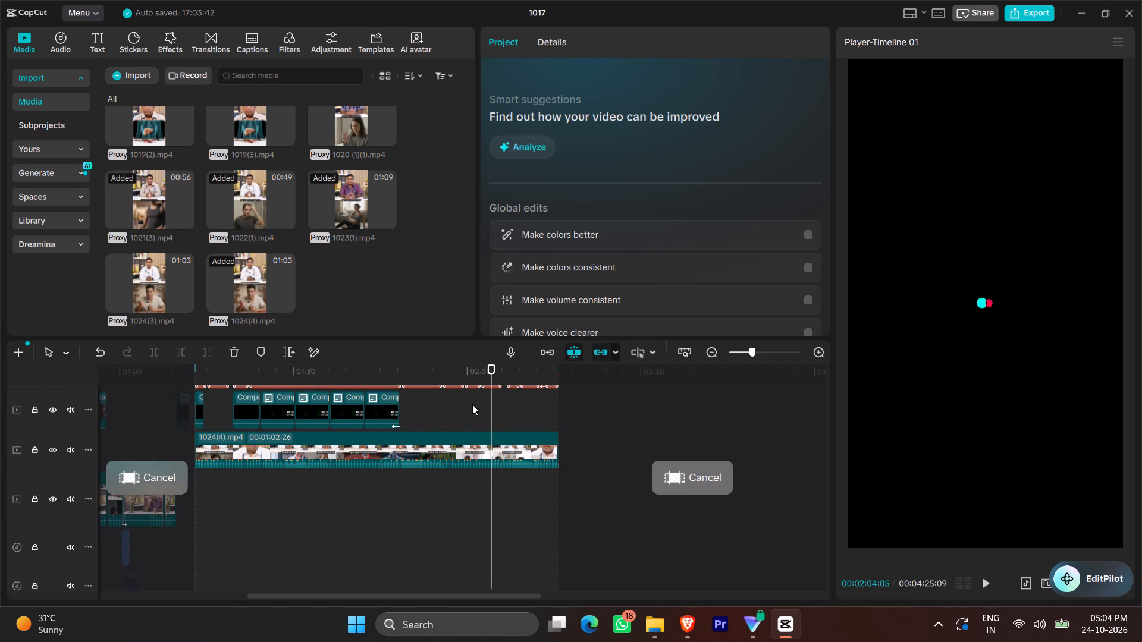
left_click(1036, 7)
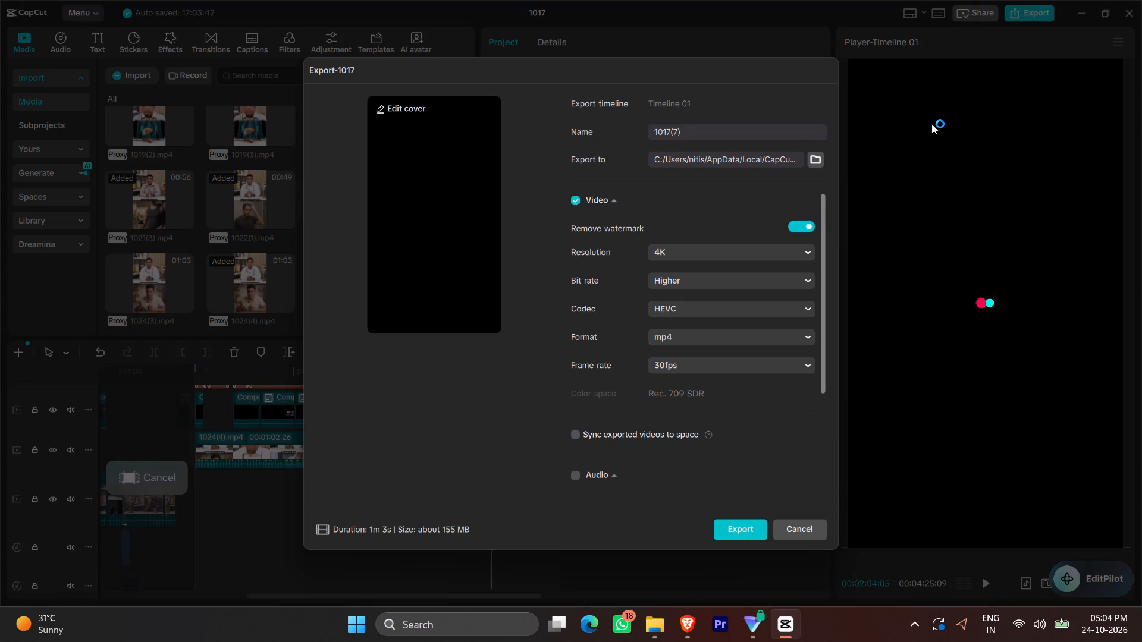
left_click(426, 227)
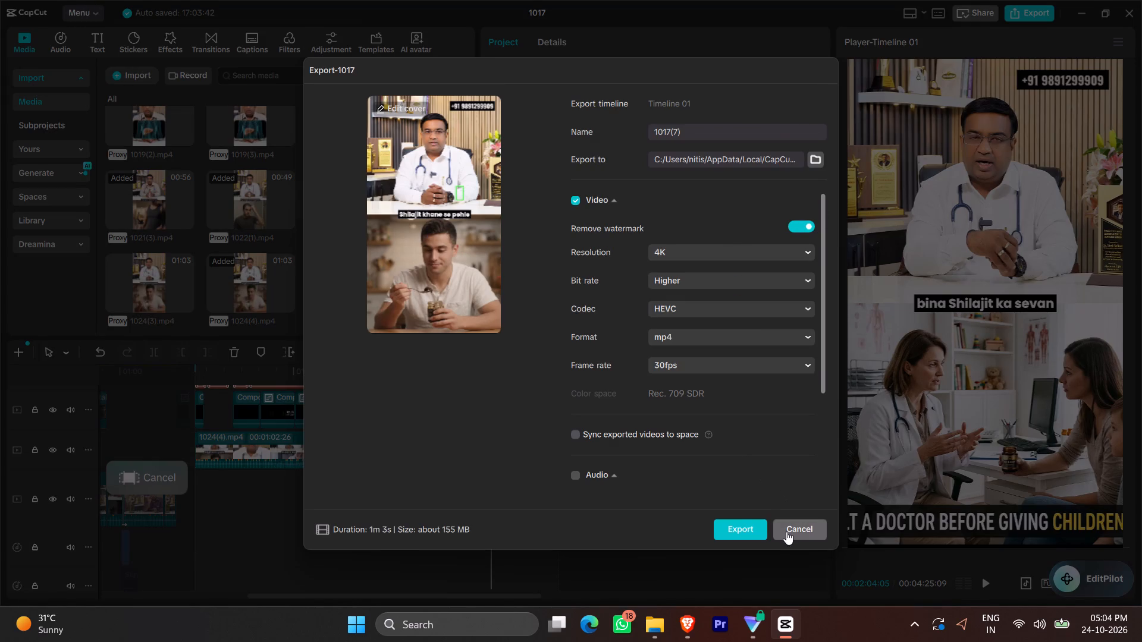
left_click(744, 518)
left_click(749, 530)
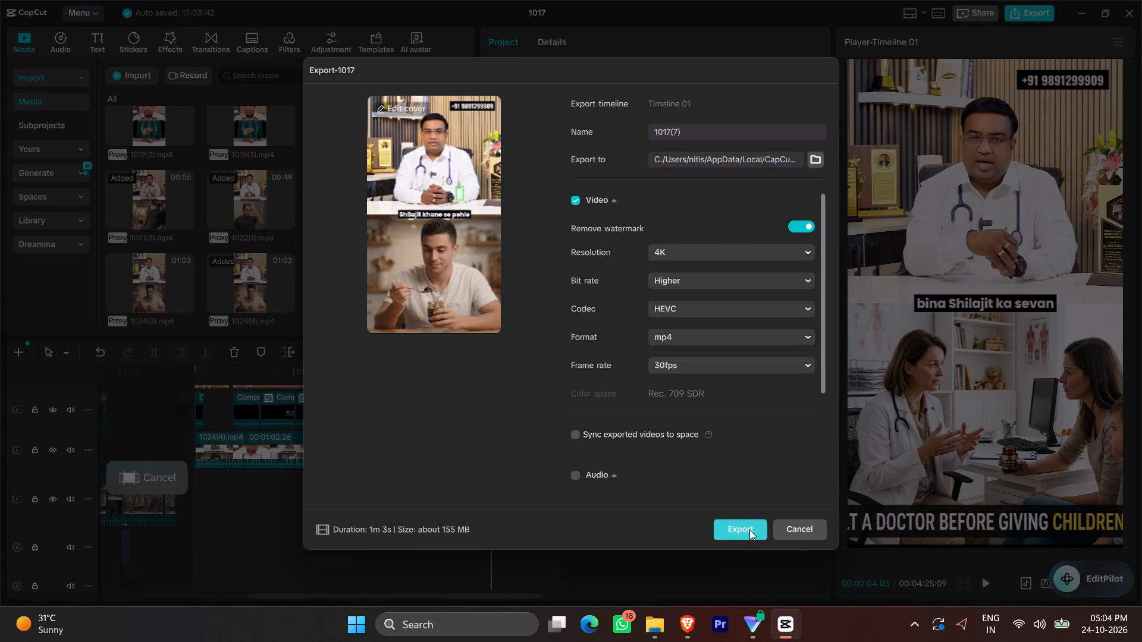
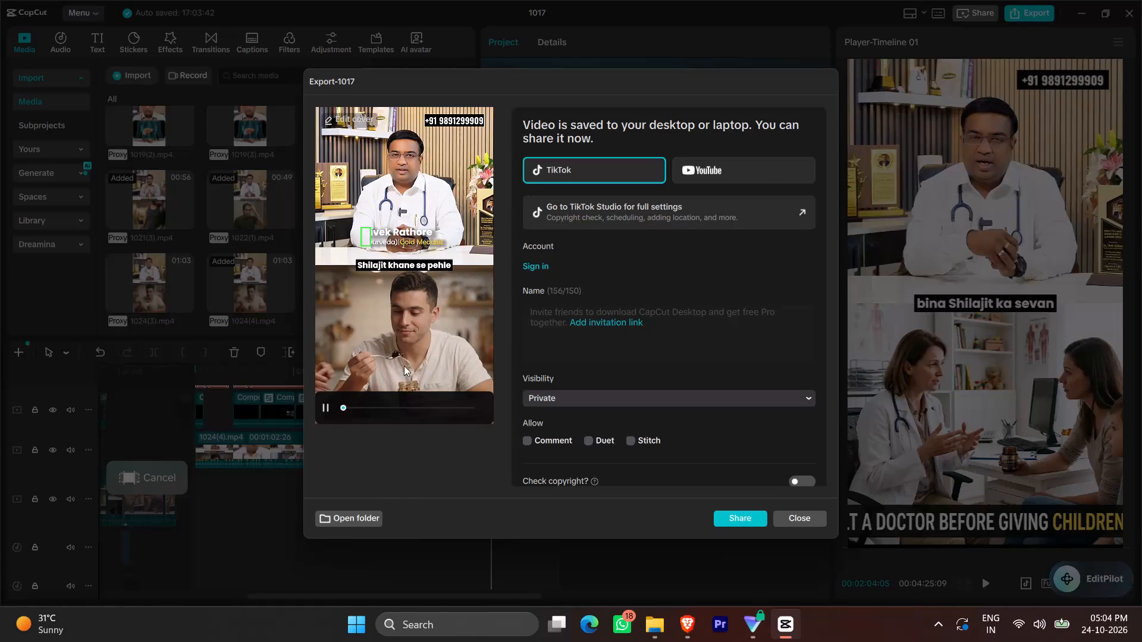
Open the exported video's folder, and bring up the "(dr vivek) edit" Google Drive folder in Brave.
left_click(371, 515)
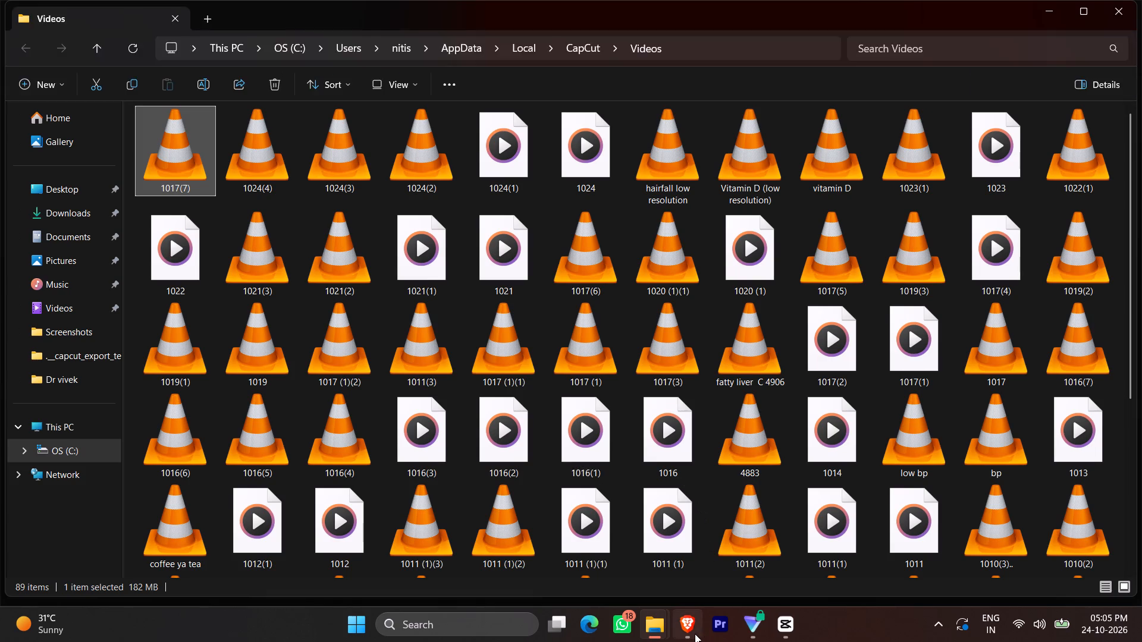
left_click(691, 634)
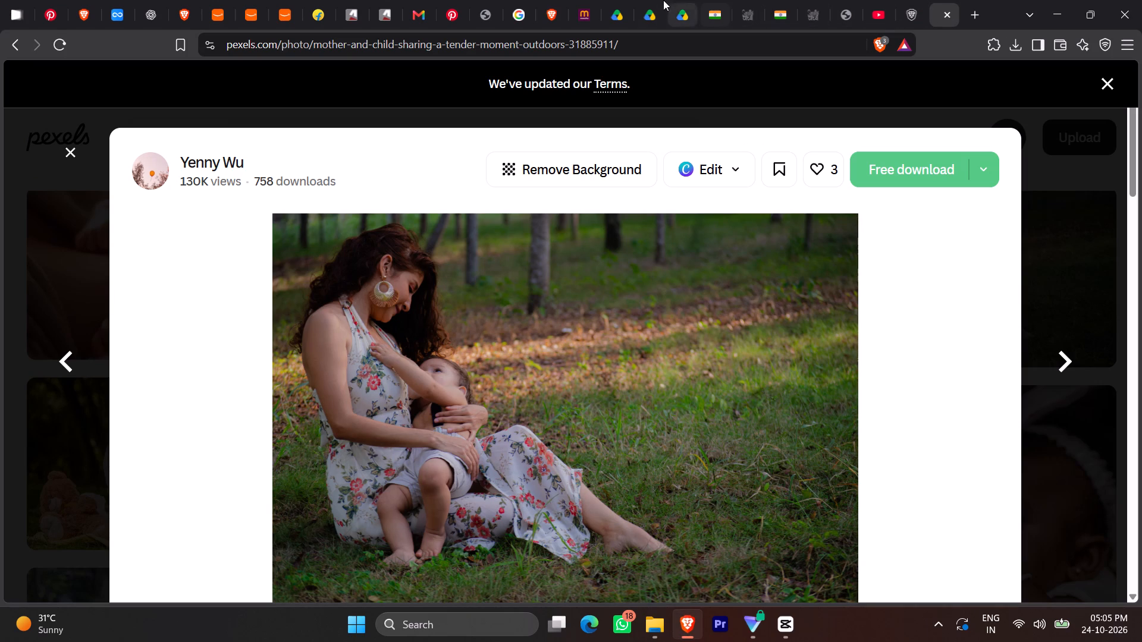
left_click(679, 0)
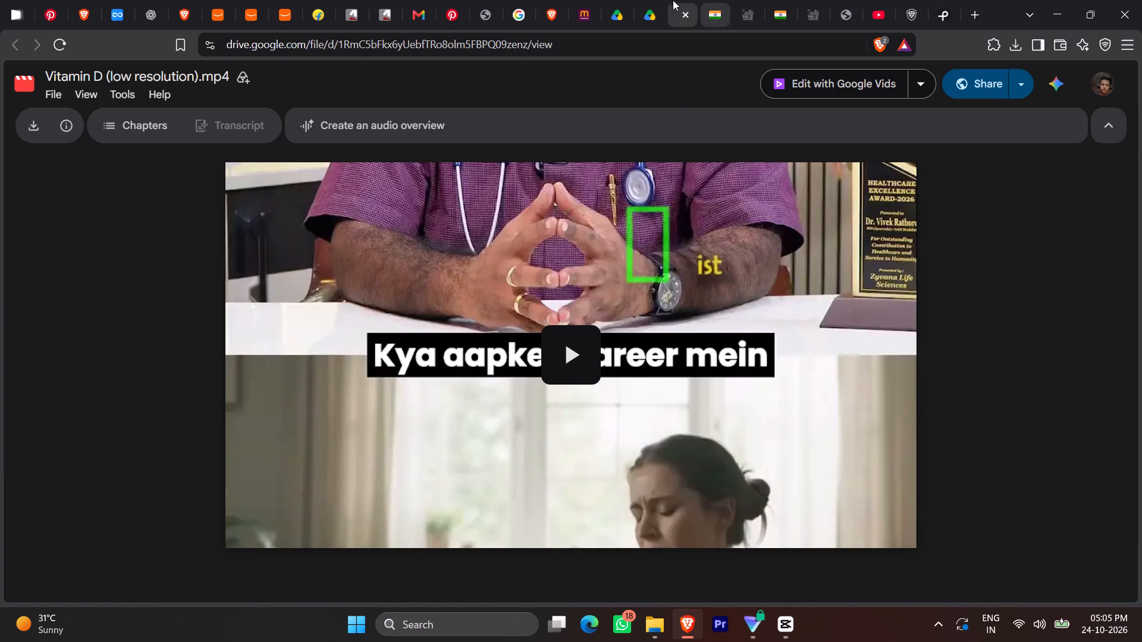
left_click(640, 0)
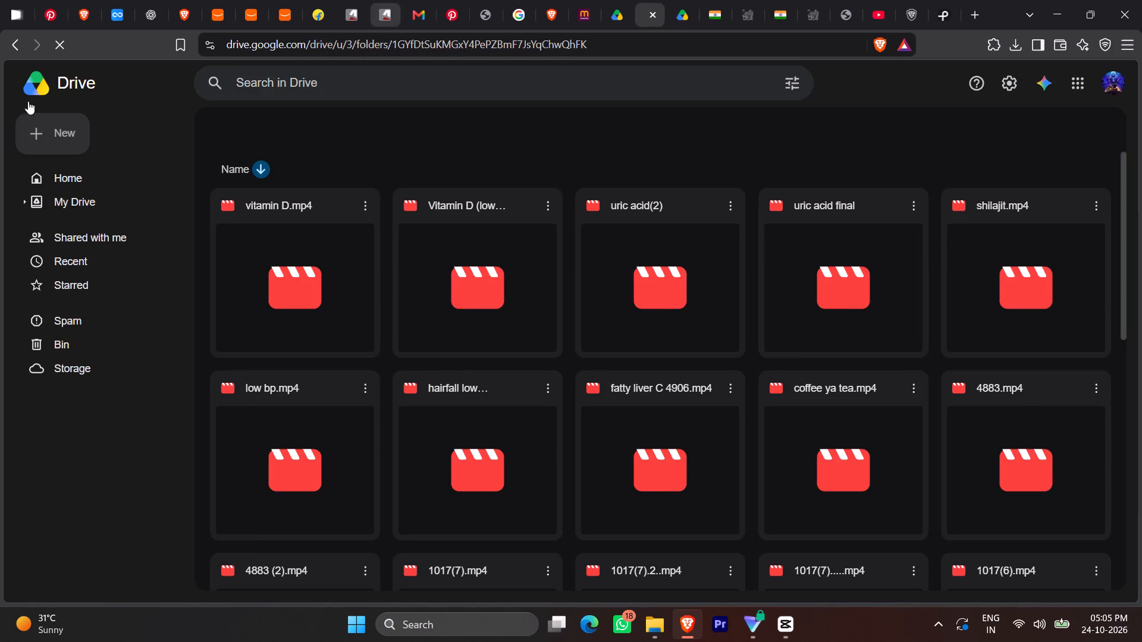
scroll(391, 359, "down", 20)
scroll(391, 359, "down", 1)
left_click_drag(966, 407, 974, 412)
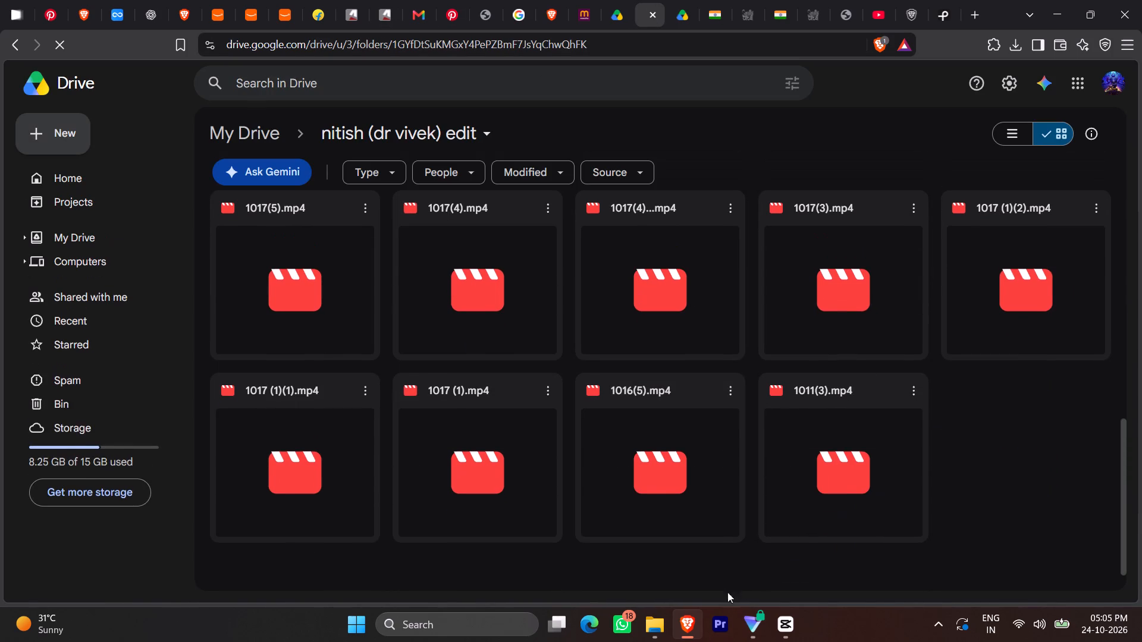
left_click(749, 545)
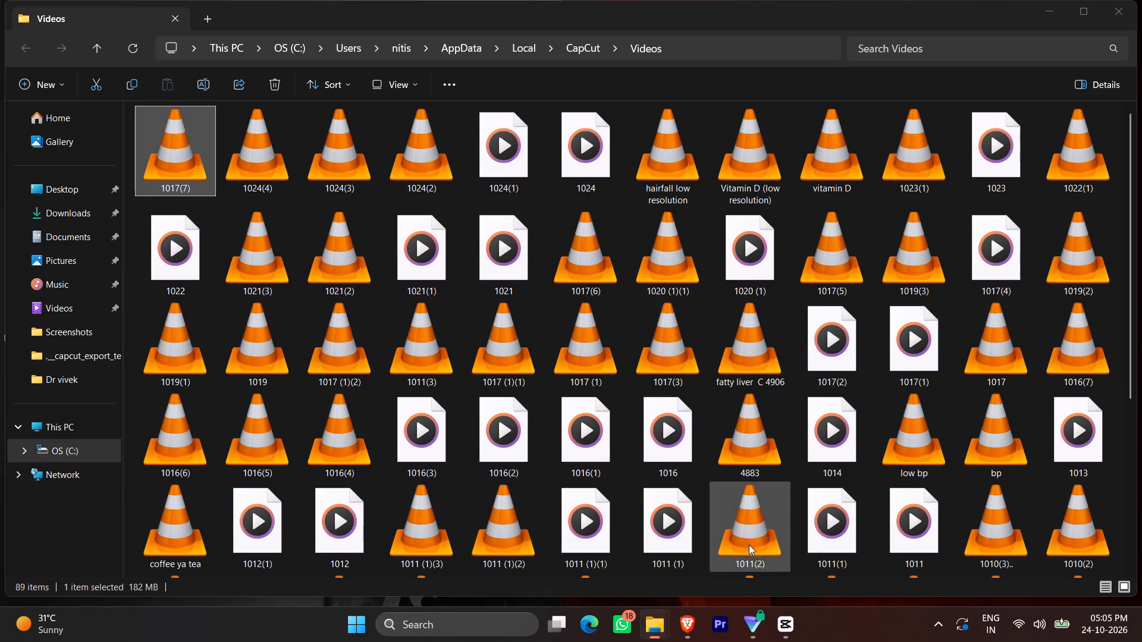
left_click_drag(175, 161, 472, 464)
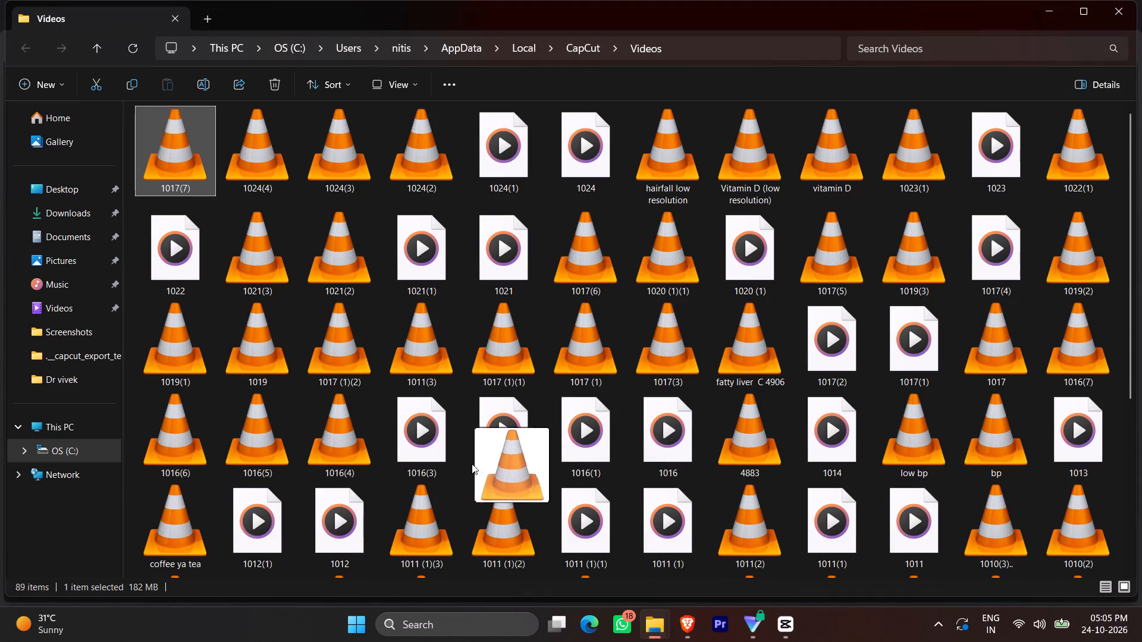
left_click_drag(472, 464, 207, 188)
Upload the exported 1017(7) video from CapCut's export folder to the open Drive folder in Brave, replacing the existing 1017(7).mp4.
left_click(780, 630)
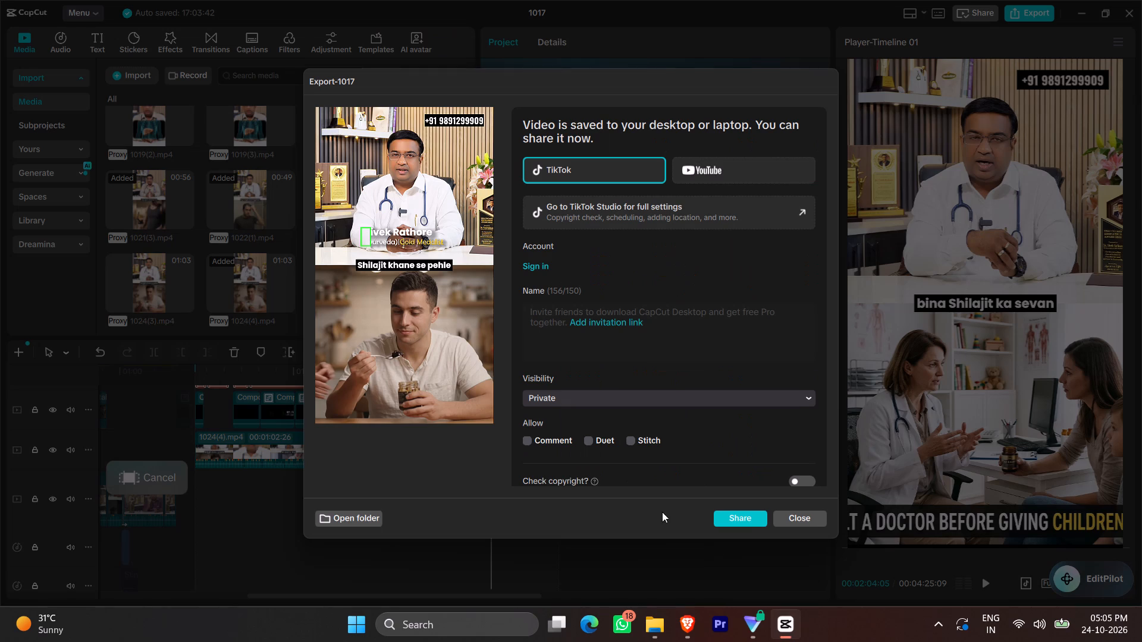
left_click(355, 519)
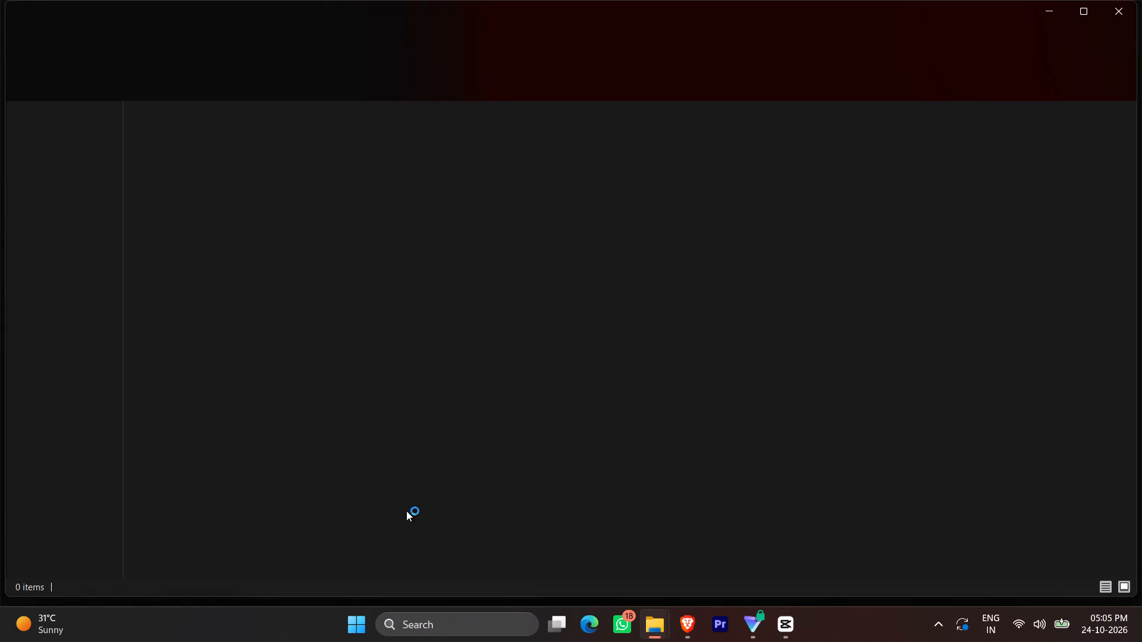
left_click_drag(176, 149, 686, 637)
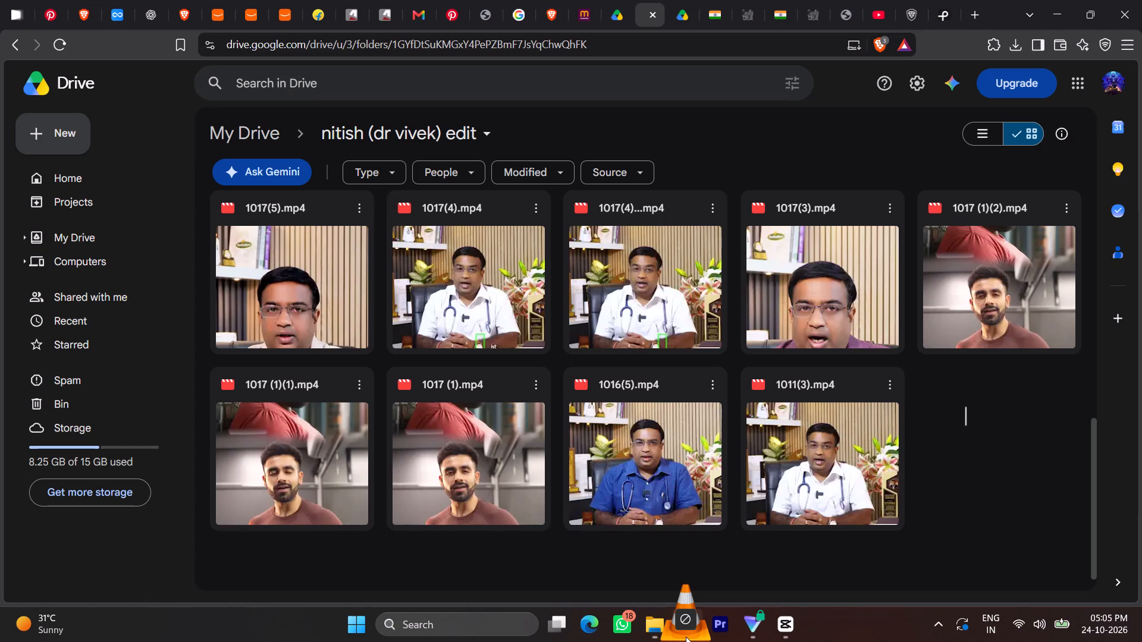
left_click_drag(686, 637, 880, 448)
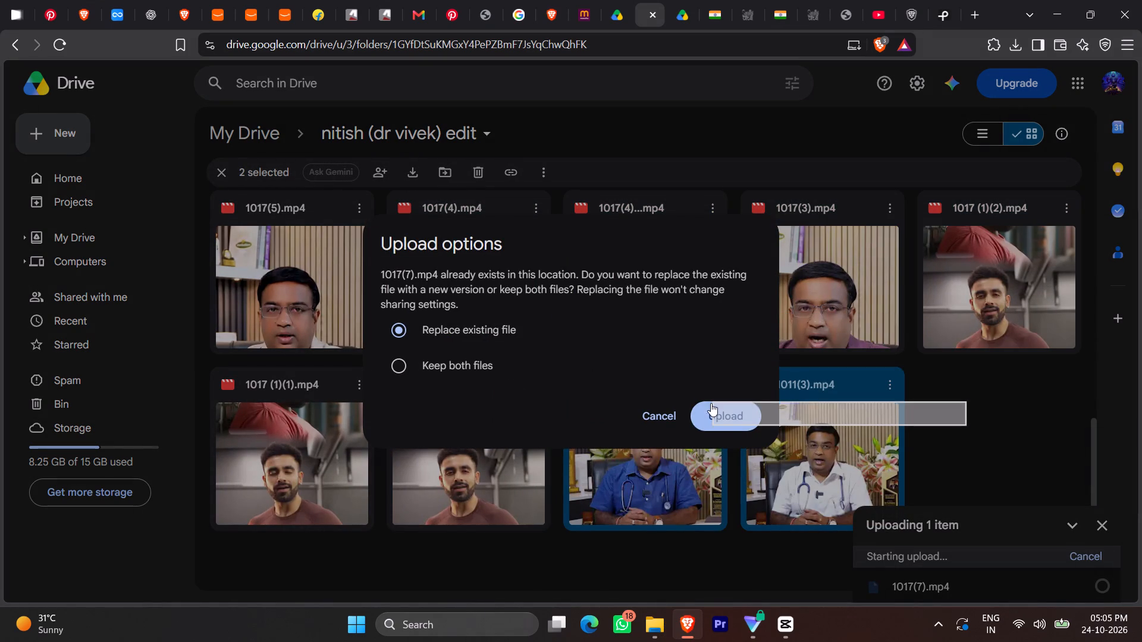
left_click(683, 374)
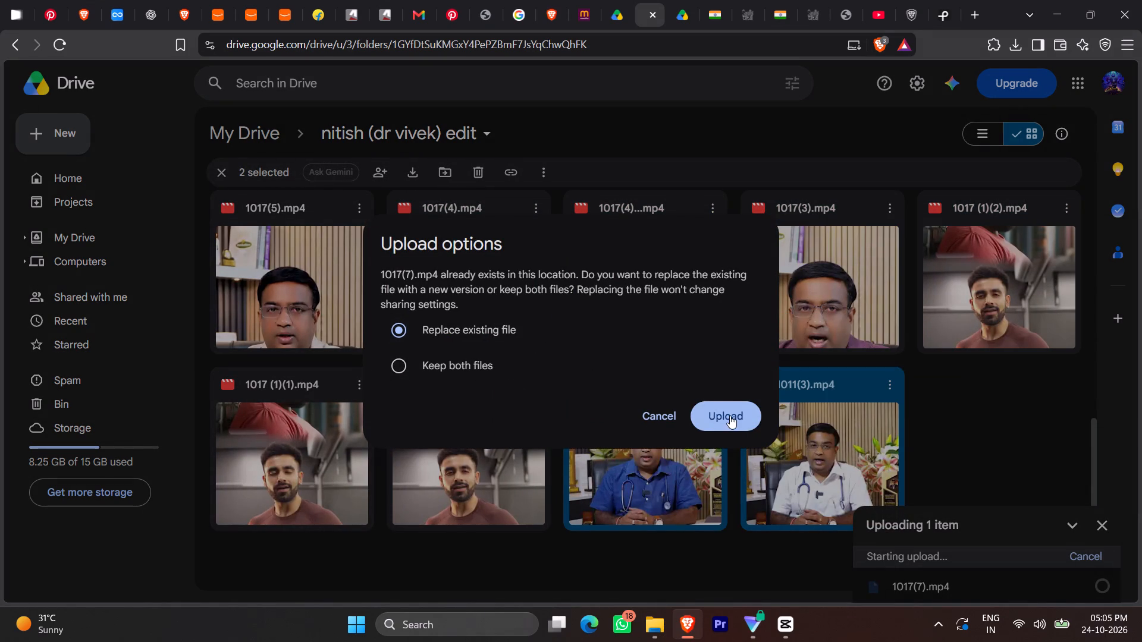
left_click(730, 416)
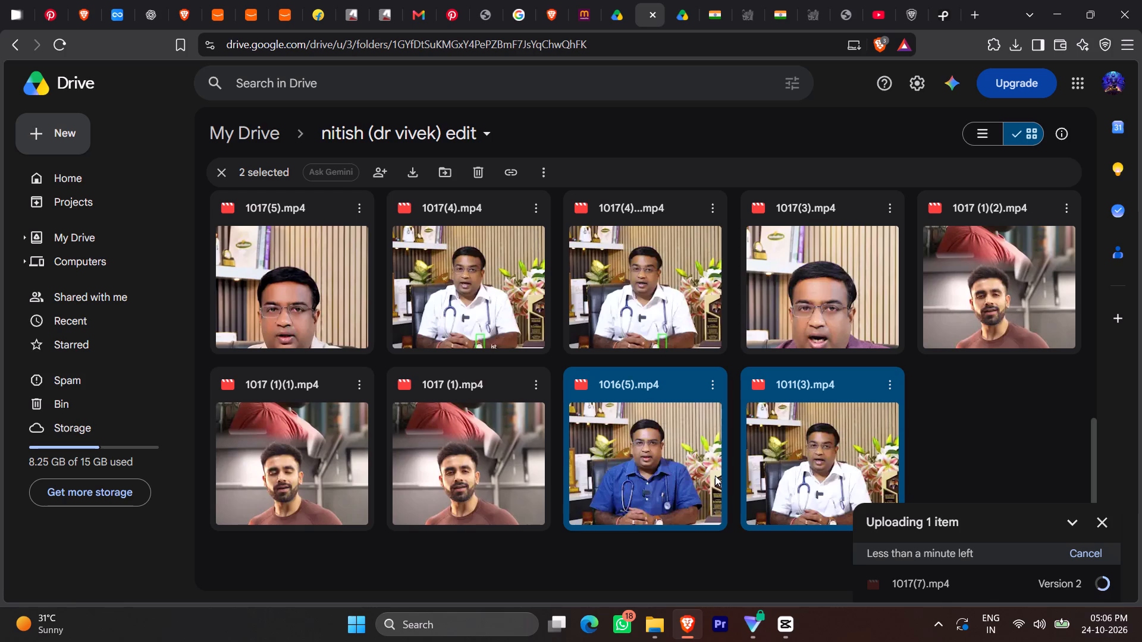
Open the full Bluetooth & devices page in Windows Settings from the system's Bluetooth quick settings.
left_click(1062, 636)
left_click(1019, 357)
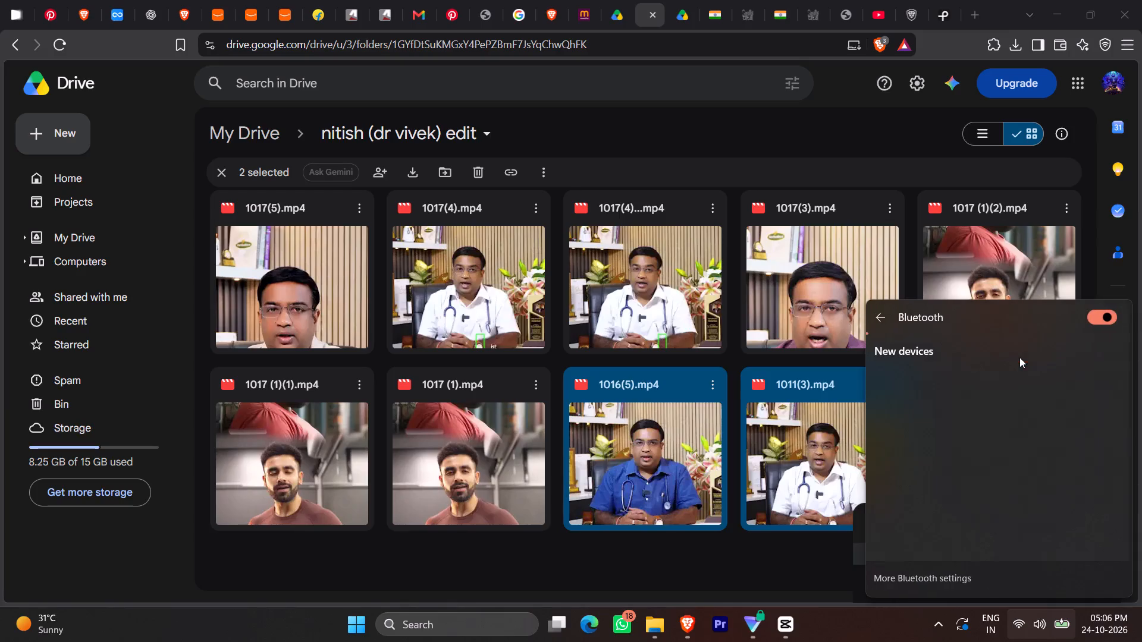
left_click(925, 575)
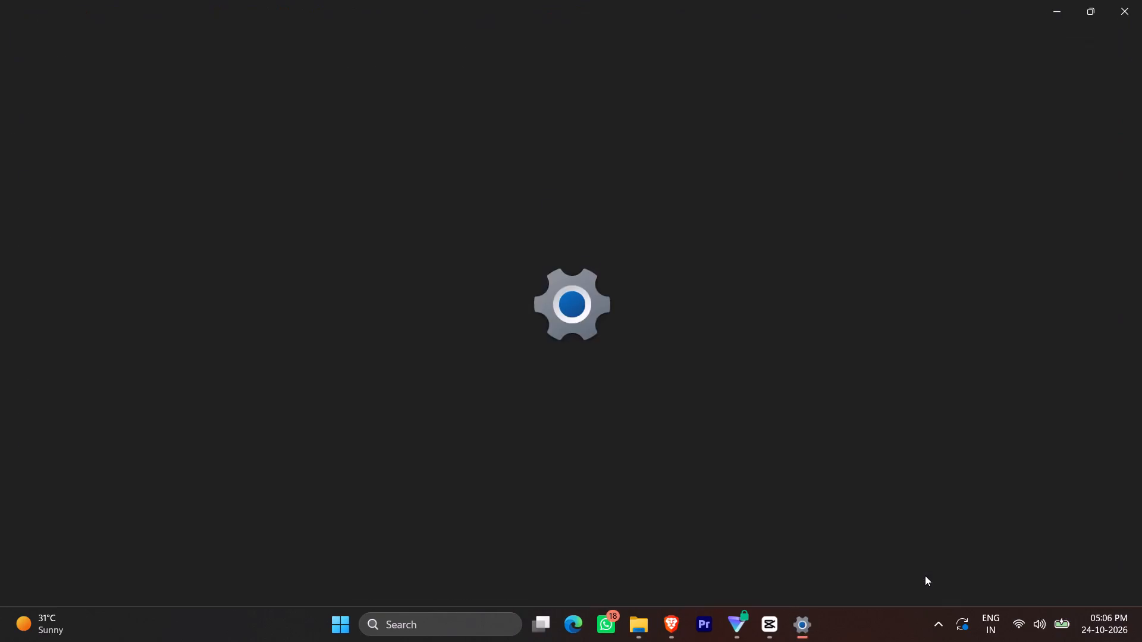
Scan twice for nearby Bluetooth devices to add, closing the device search after each scan.
left_click(727, 174)
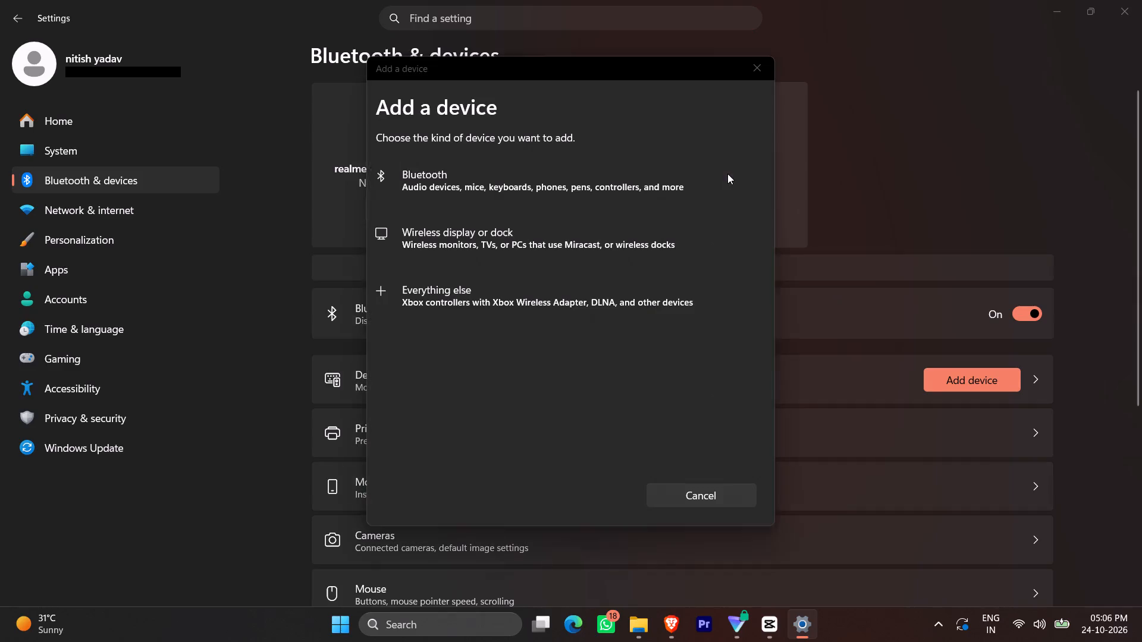
left_click(508, 181)
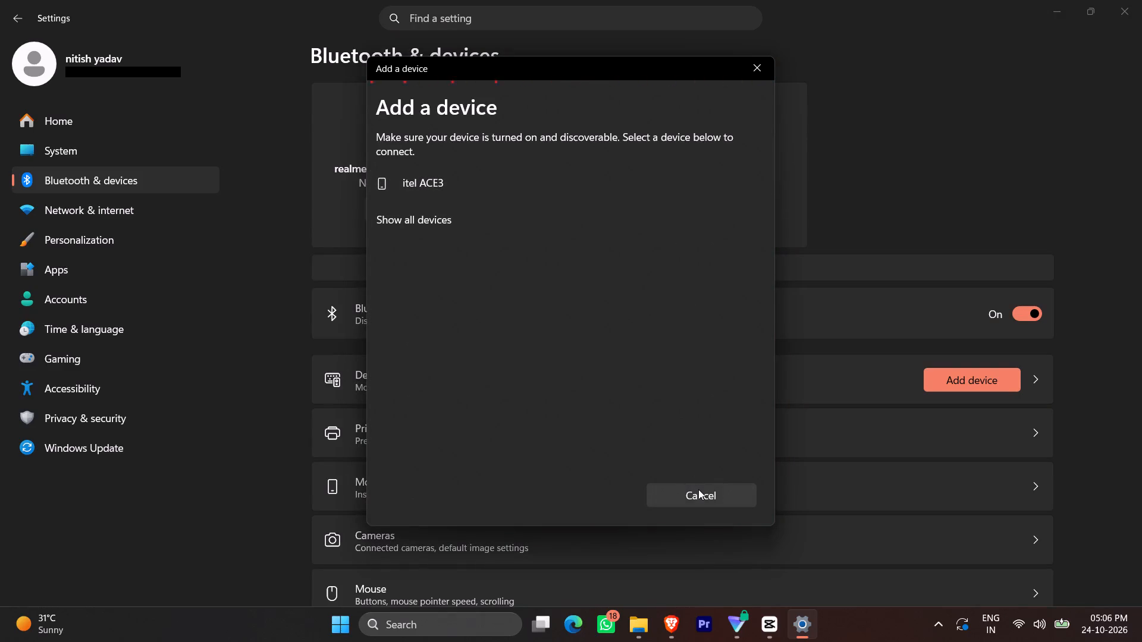
left_click(714, 497)
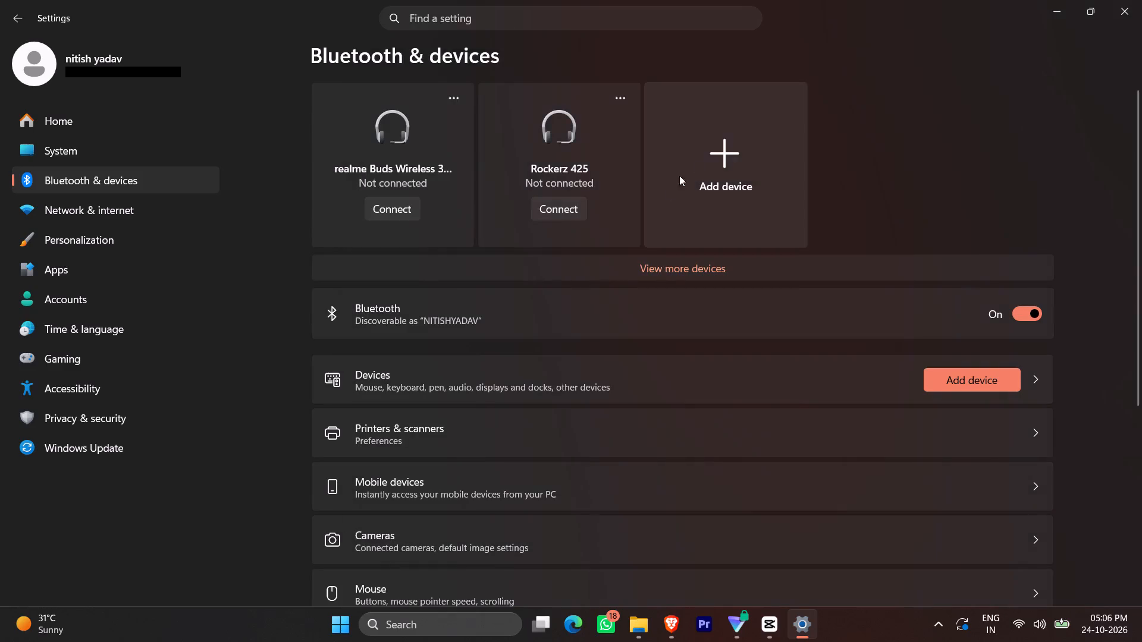
left_click(708, 153)
left_click(547, 196)
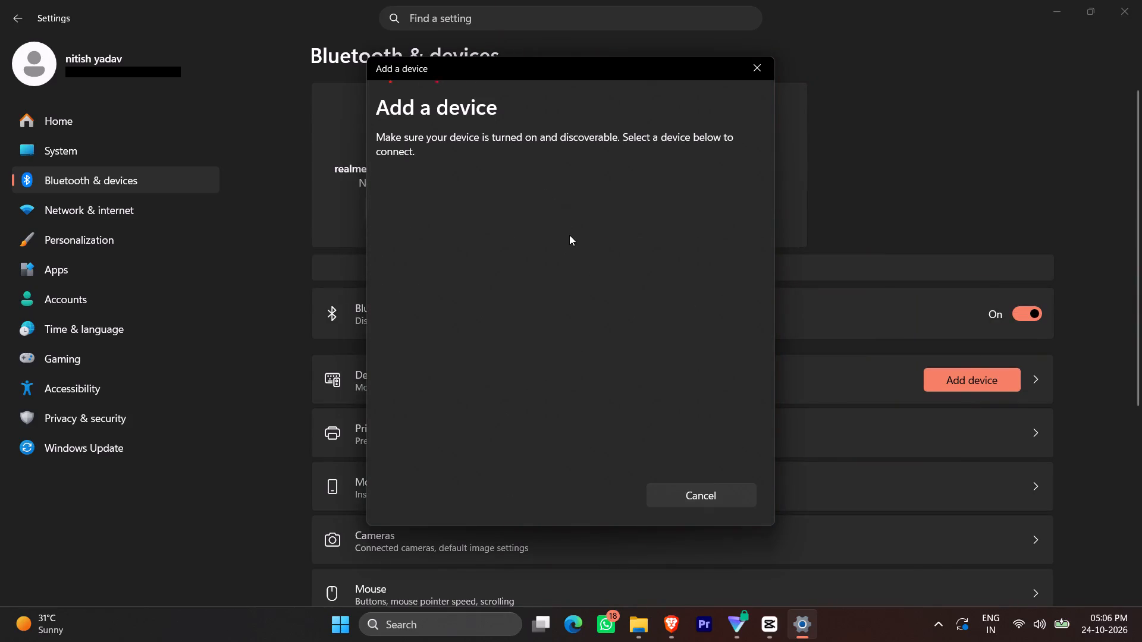
left_click(724, 501)
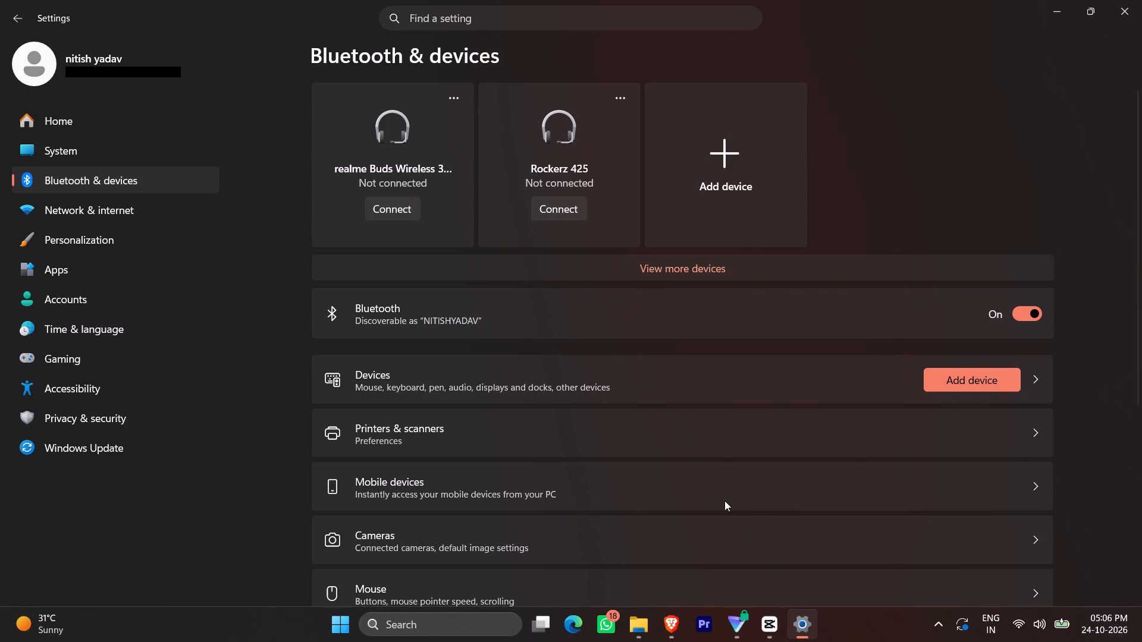
Start adding a new device again from the Bluetooth & devices page.
left_click(704, 194)
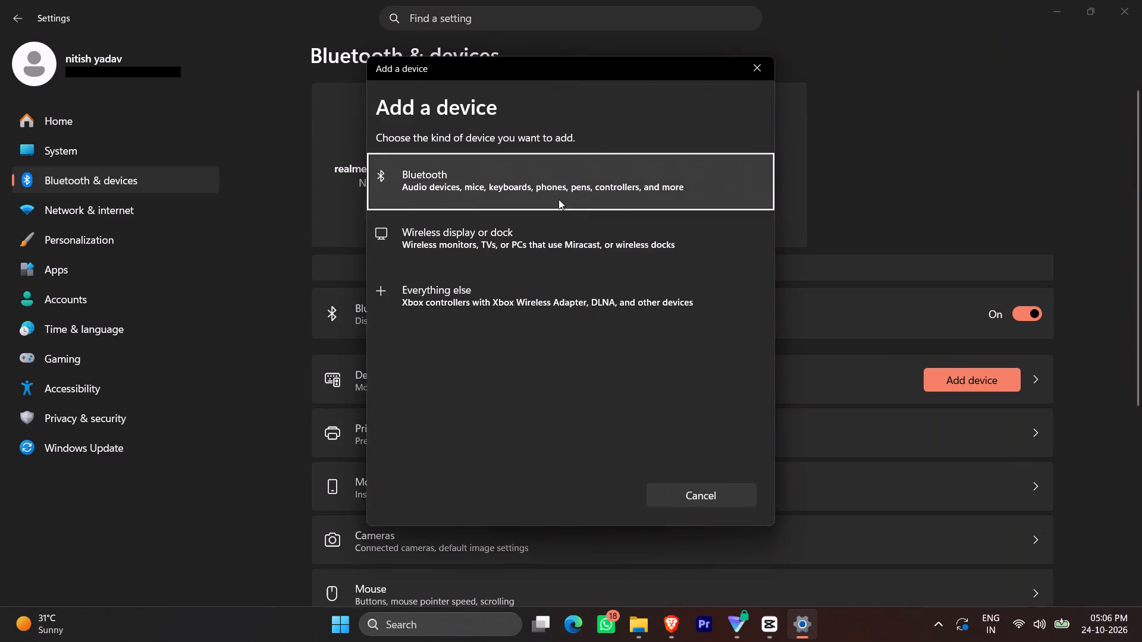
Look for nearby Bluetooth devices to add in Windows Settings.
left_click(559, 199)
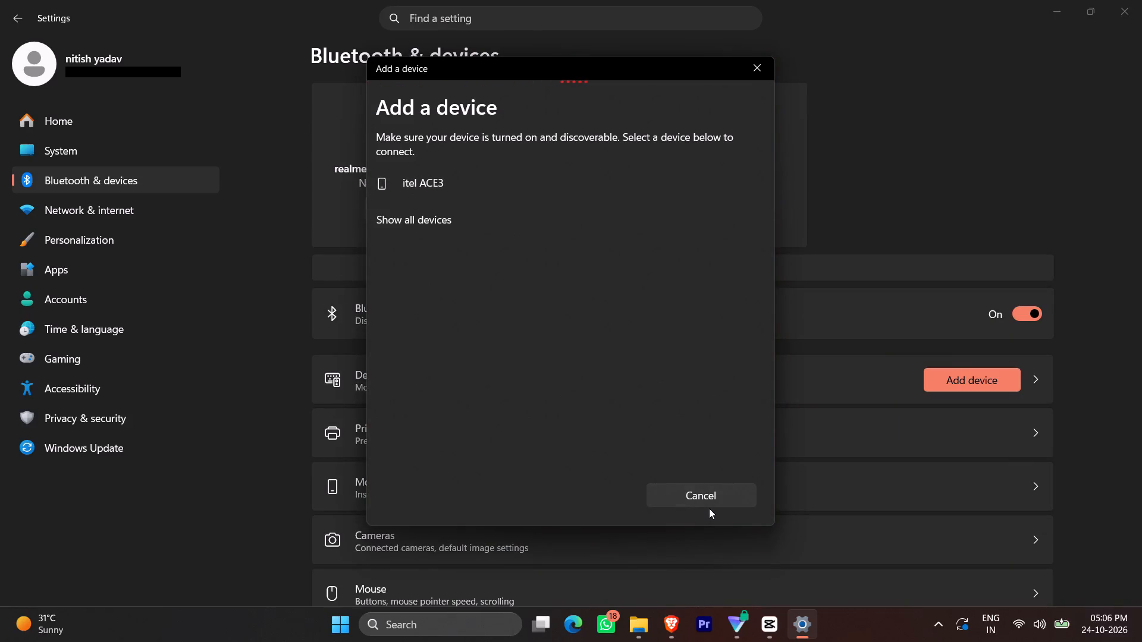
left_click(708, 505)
Switch back to Google Drive in Brave and show the location of the uploaded 1017(7).mp4.
left_click(664, 628)
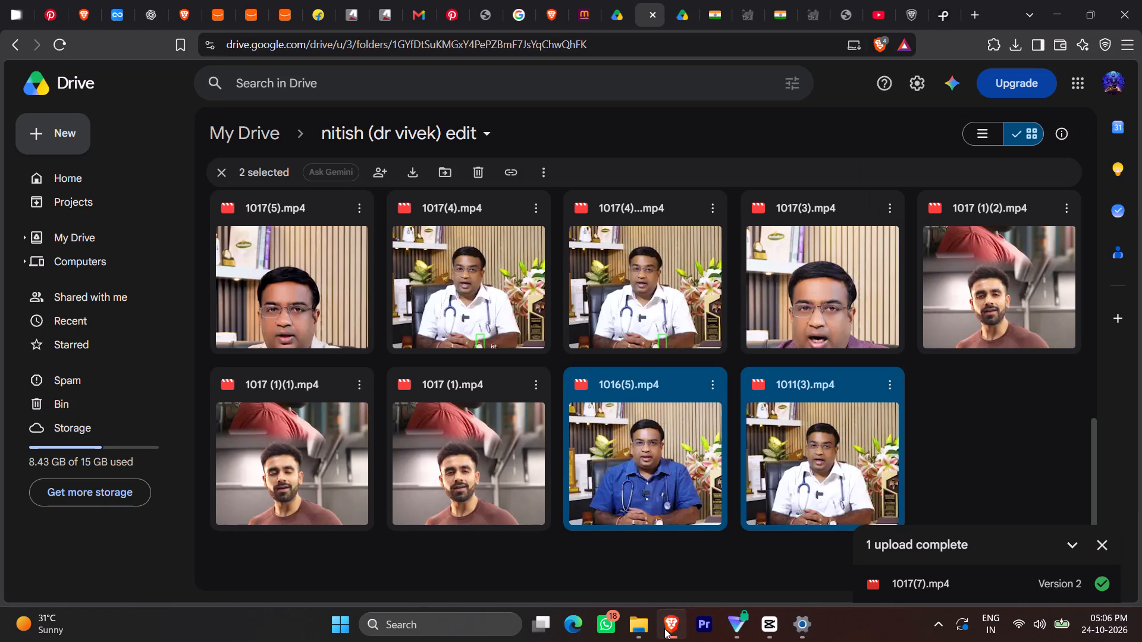
left_click(1110, 580)
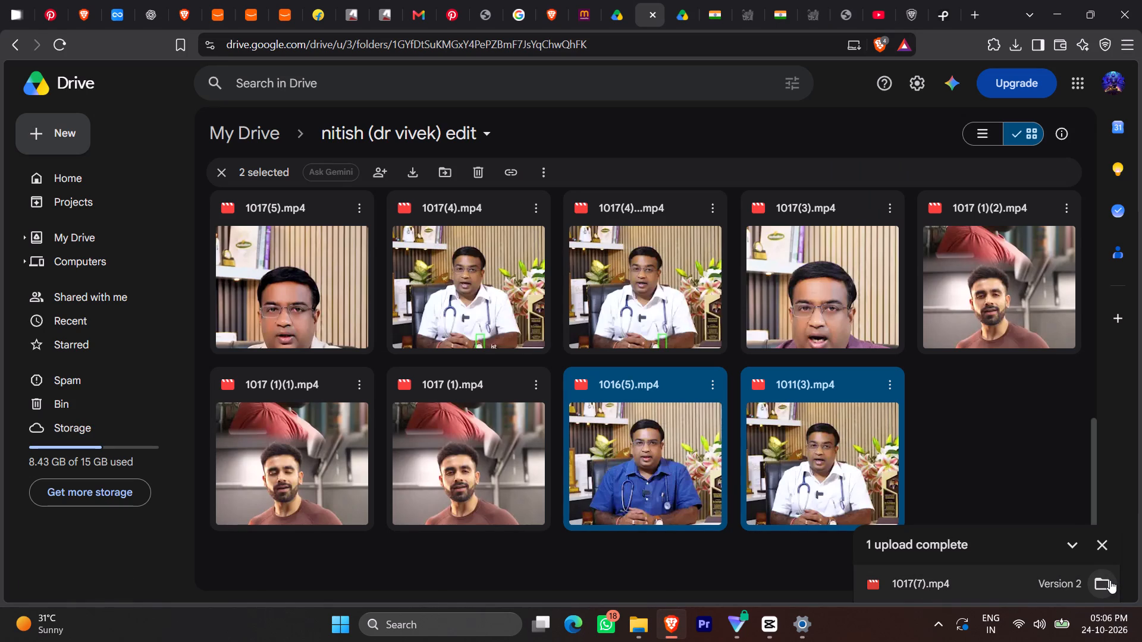
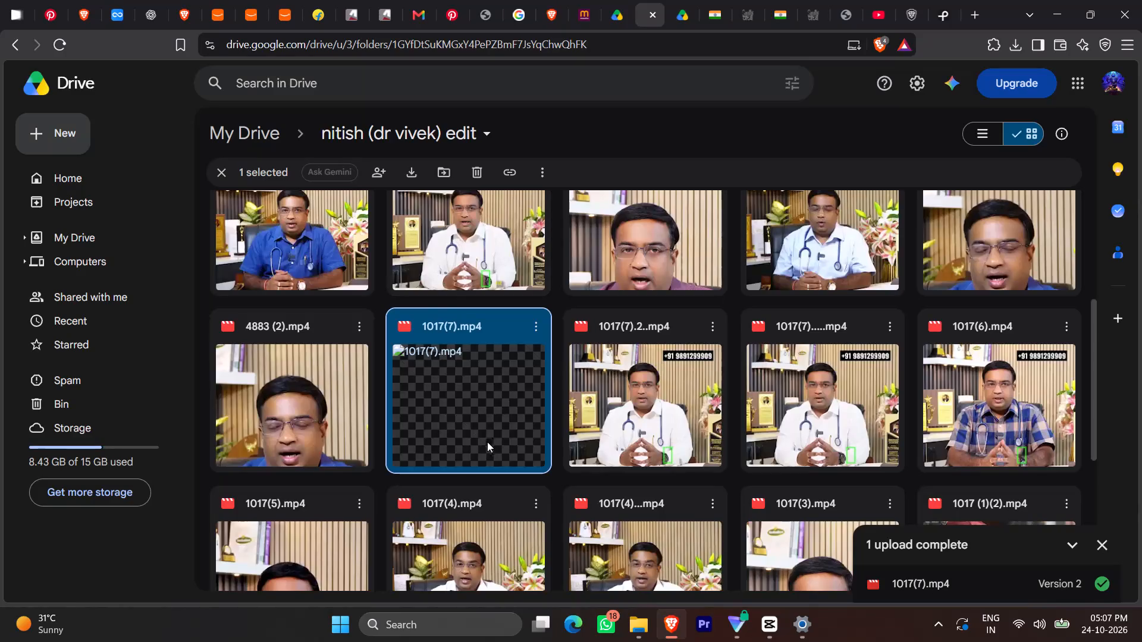
Play the uploaded 1017(7).mp4 in the Drive preview, check sections throughout the video, and close the preview.
double_click(467, 421)
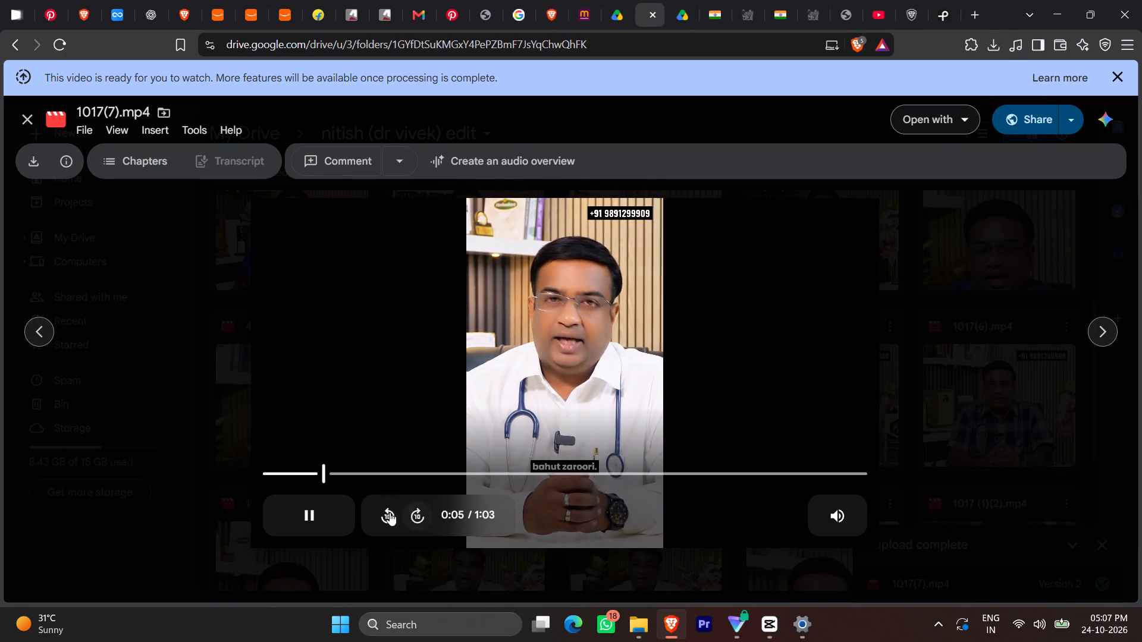
triple_click(391, 514)
double_click(390, 514)
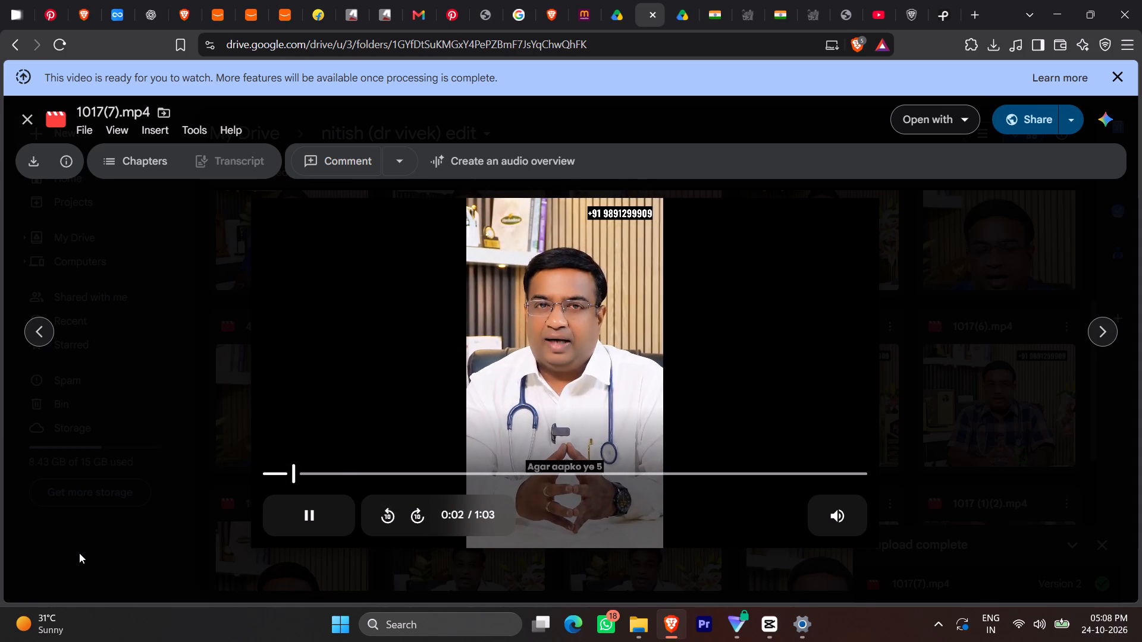
key("f")
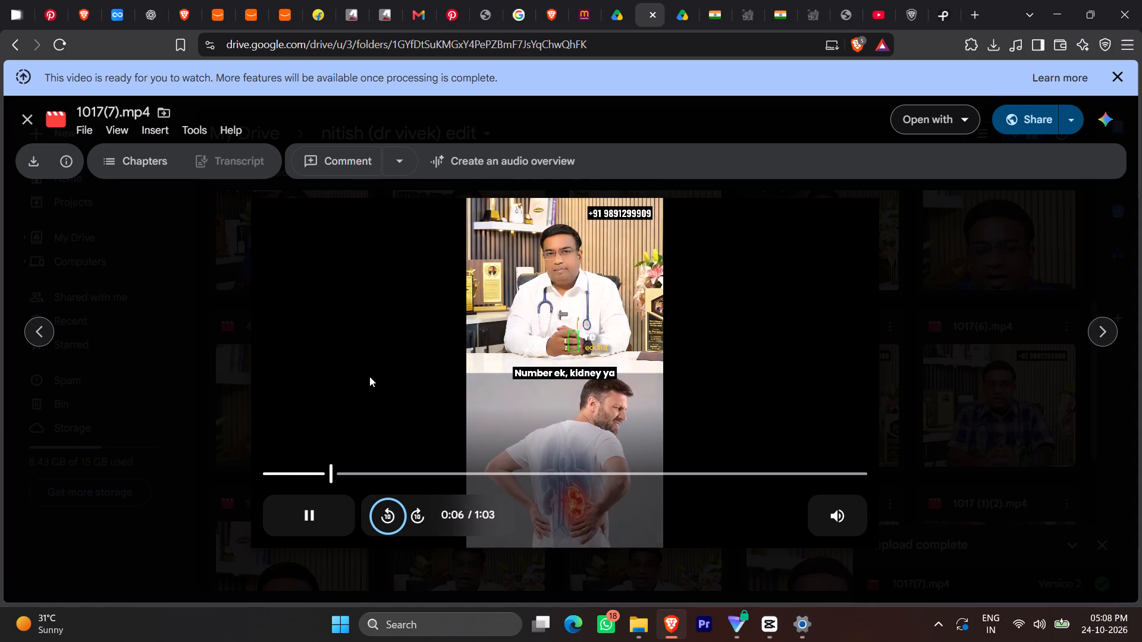
left_click(390, 354)
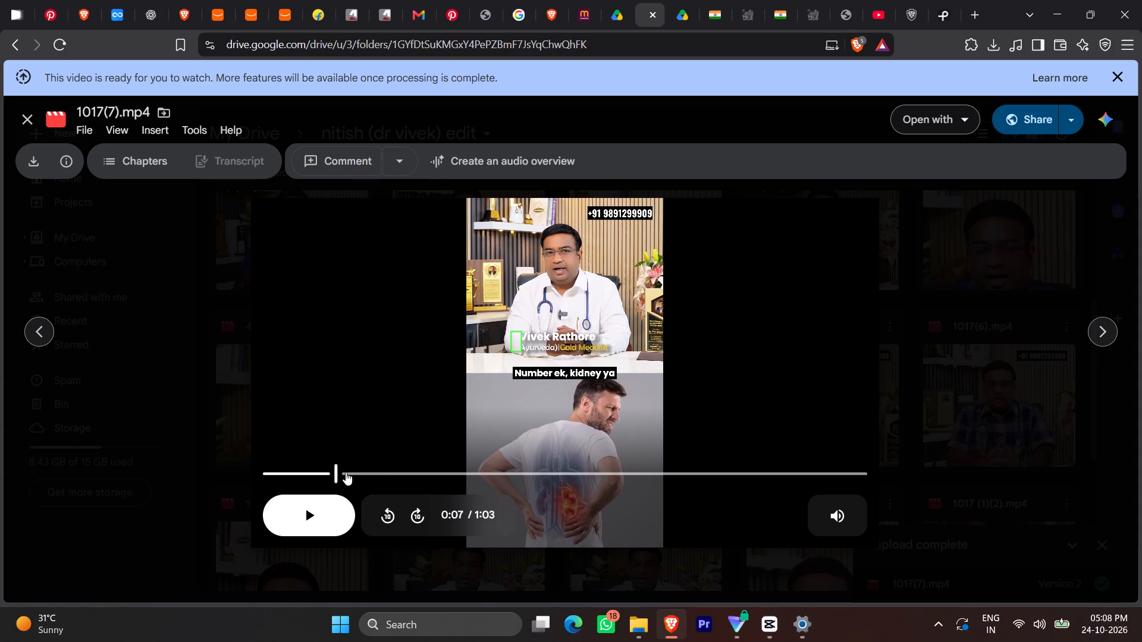
left_click_drag(332, 471, 341, 471)
left_click(300, 519)
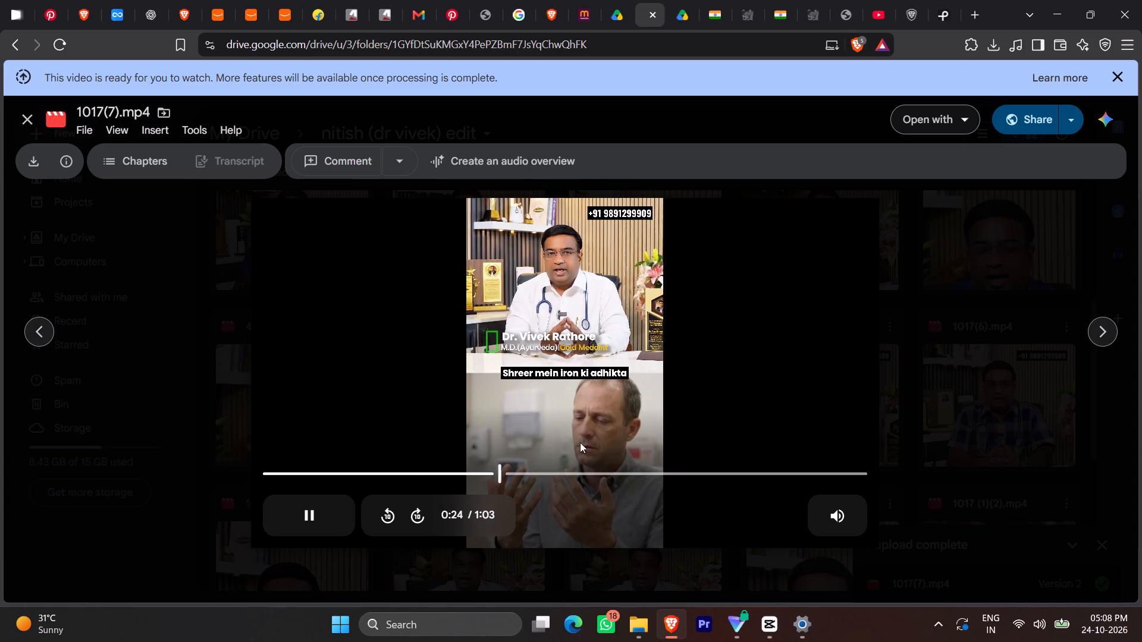
left_click(587, 476)
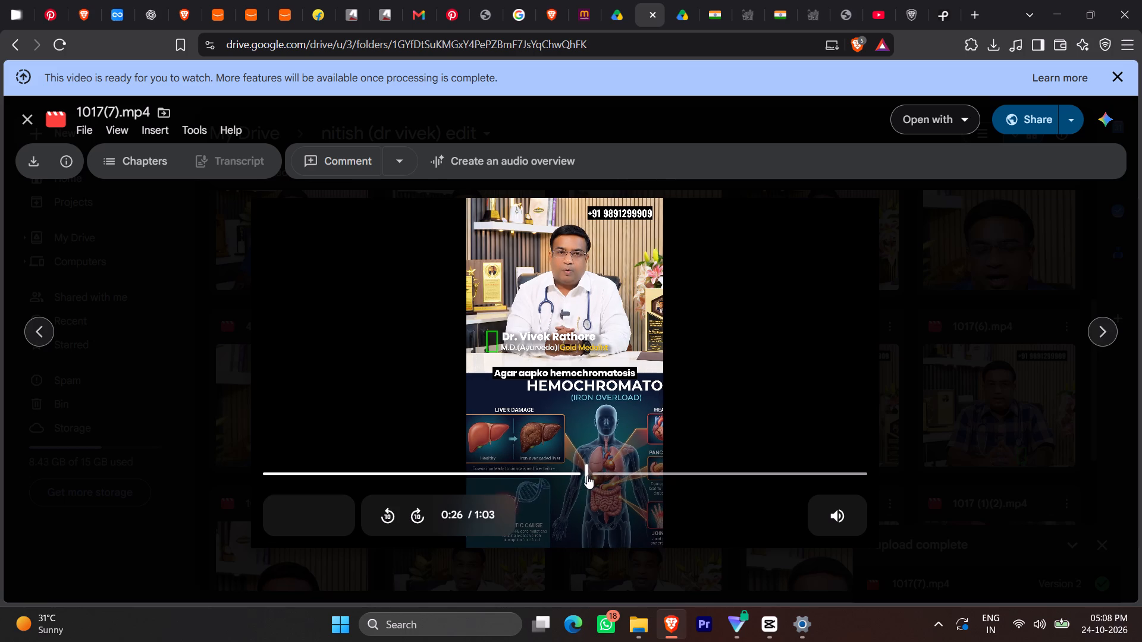
left_click_drag(587, 476, 685, 483)
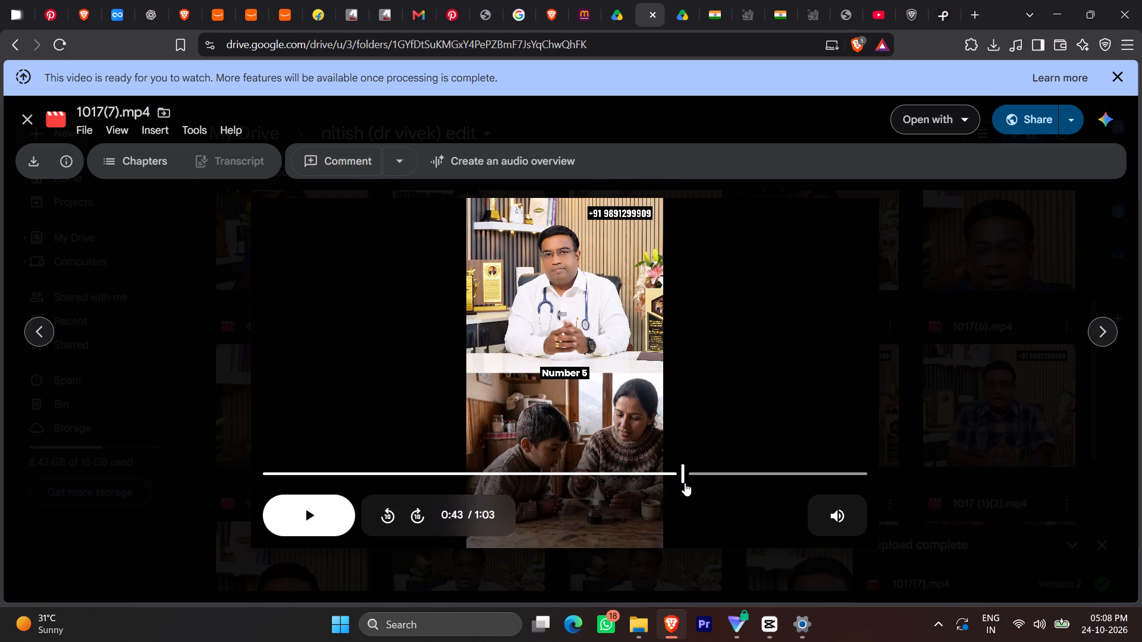
left_click(509, 448)
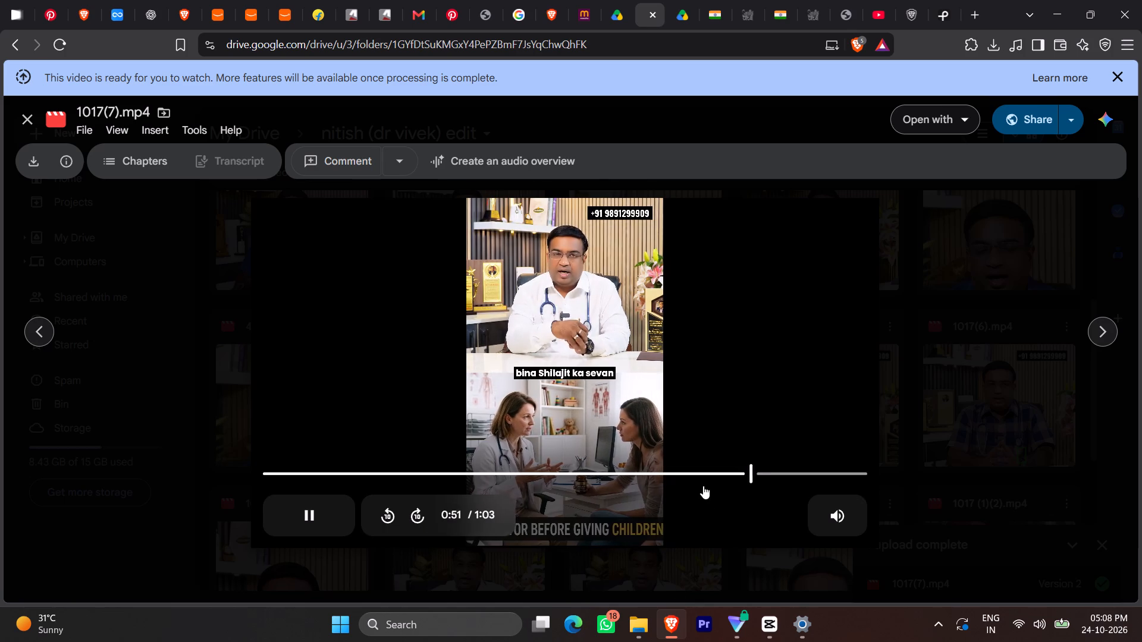
left_click(571, 471)
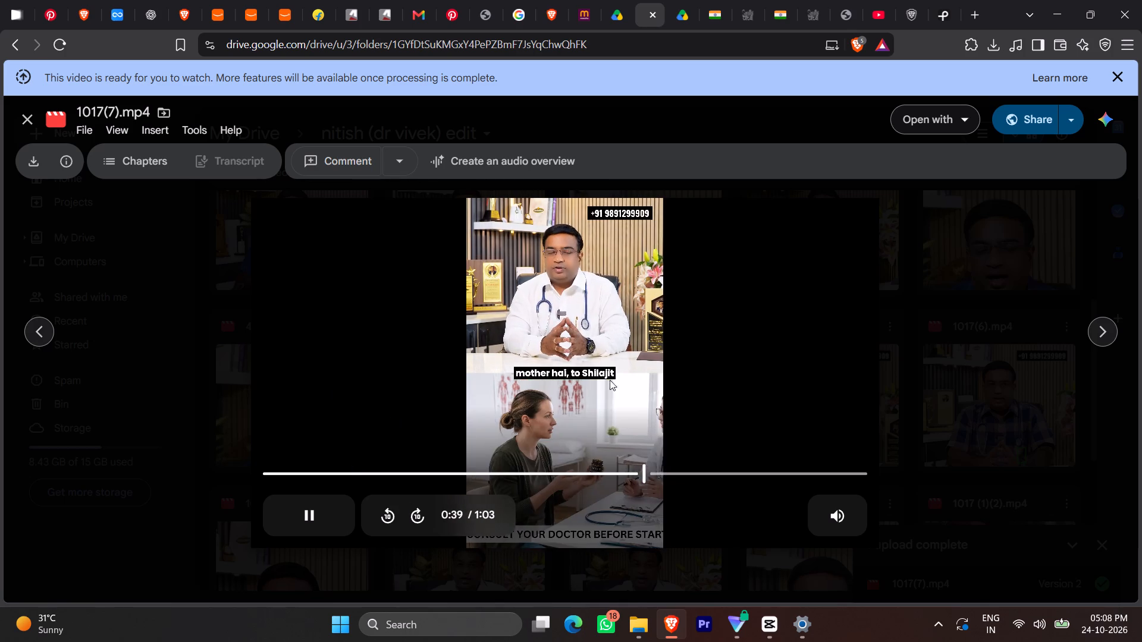
left_click(1016, 276)
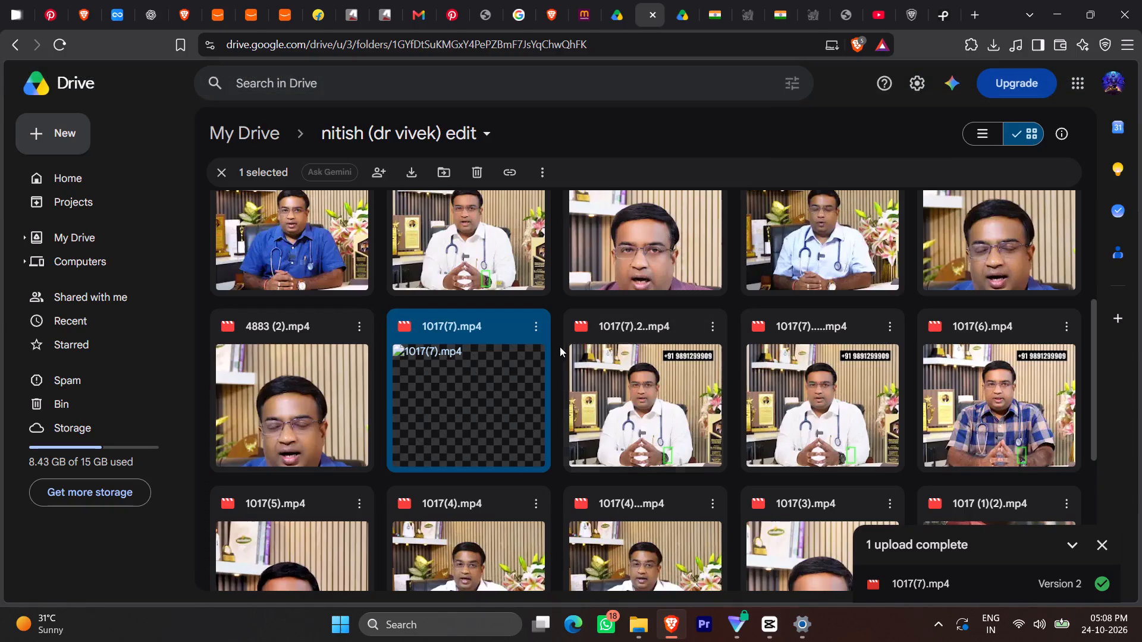
Copy the share link of 1017(7).mp4 from its Drive sharing settings, repeating the copy once, and close the sharing settings.
left_click(539, 331)
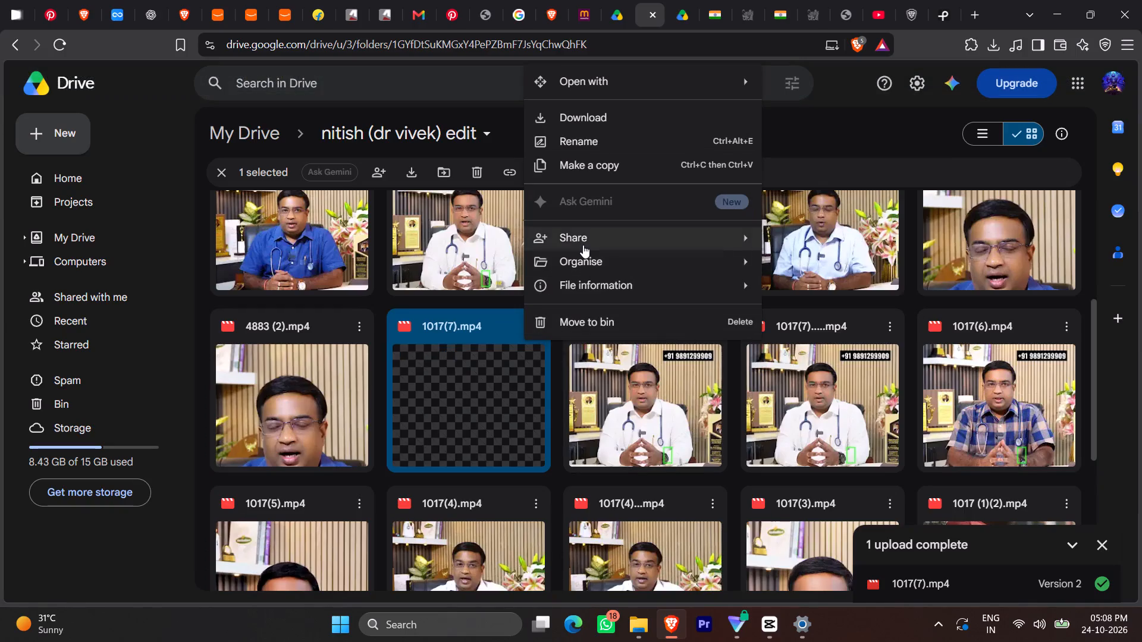
left_click(583, 245)
left_click(818, 244)
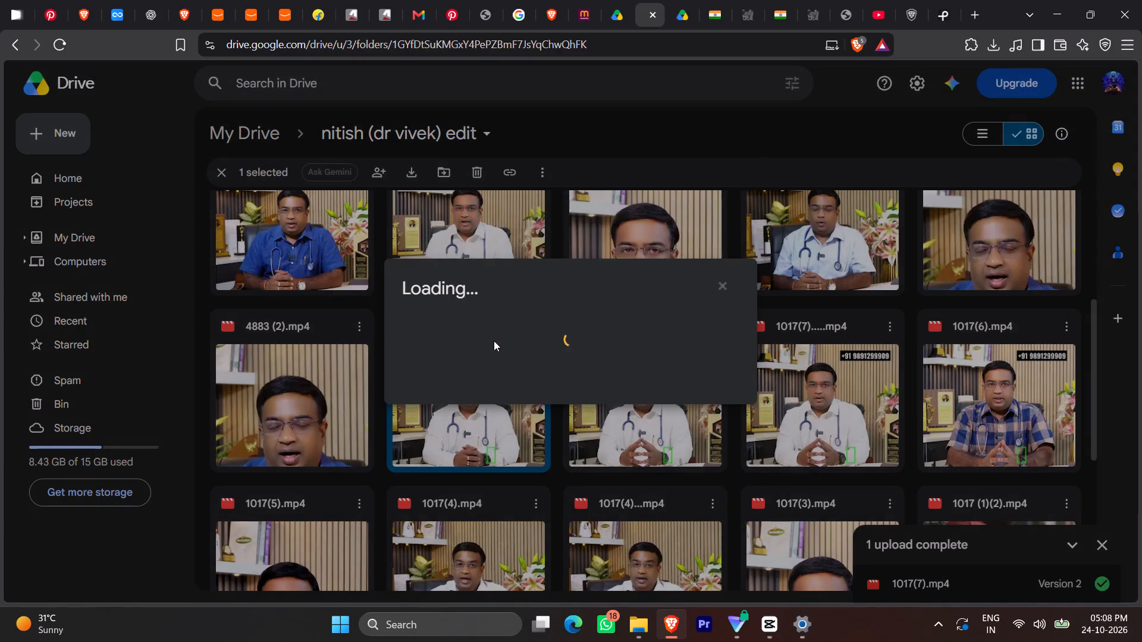
triple_click(459, 473)
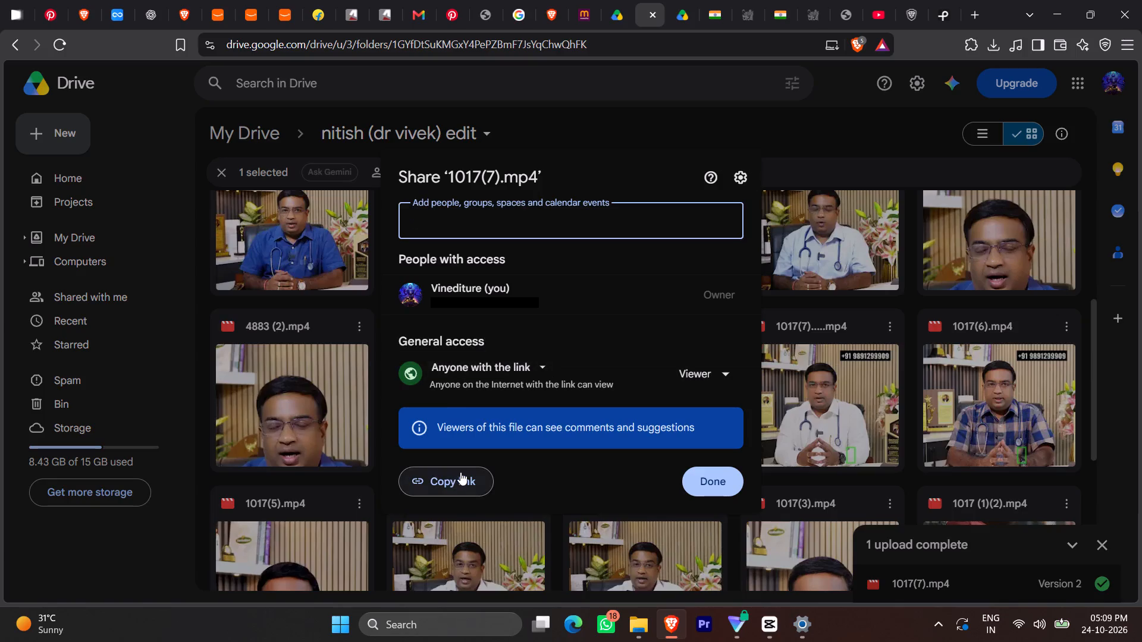
double_click(460, 472)
left_click(735, 481)
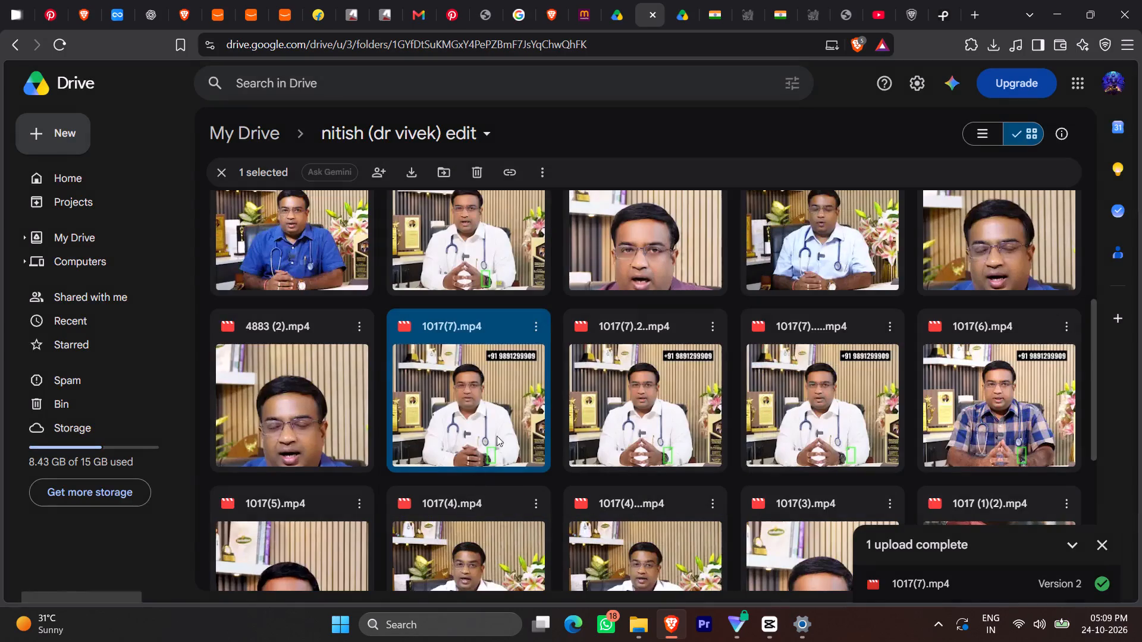
left_click(536, 321)
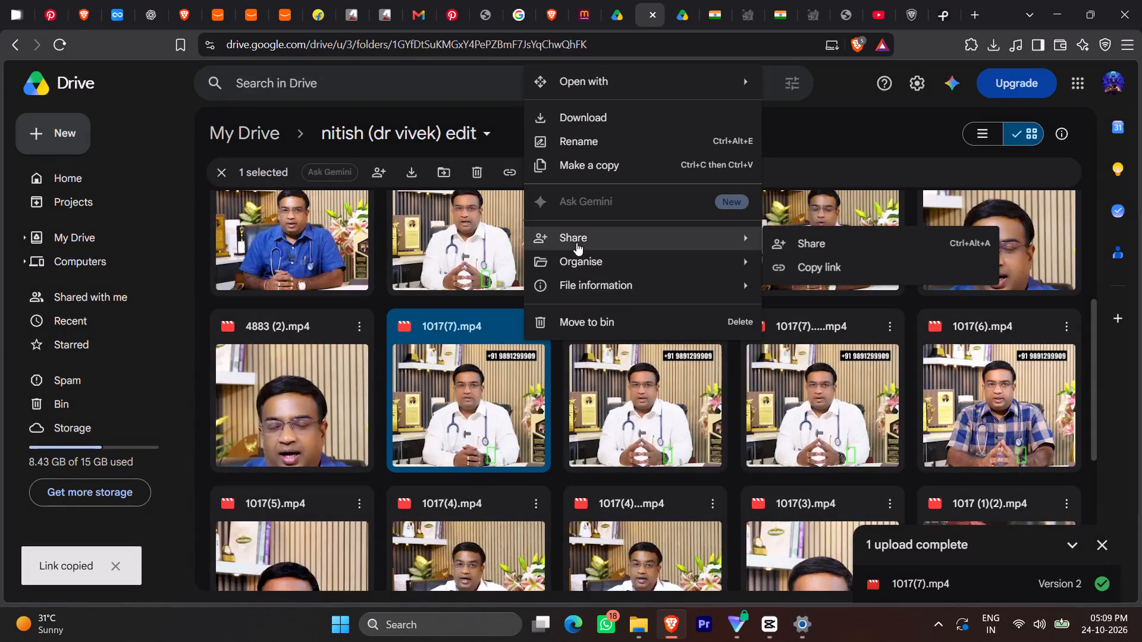
left_click(790, 246)
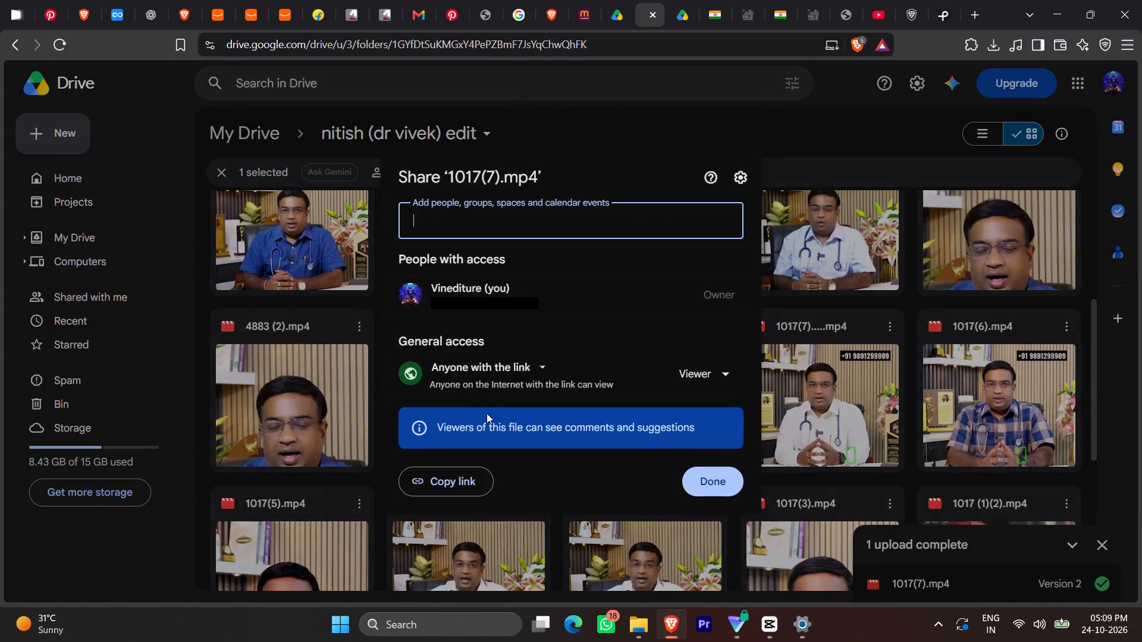
triple_click(451, 468)
left_click(721, 486)
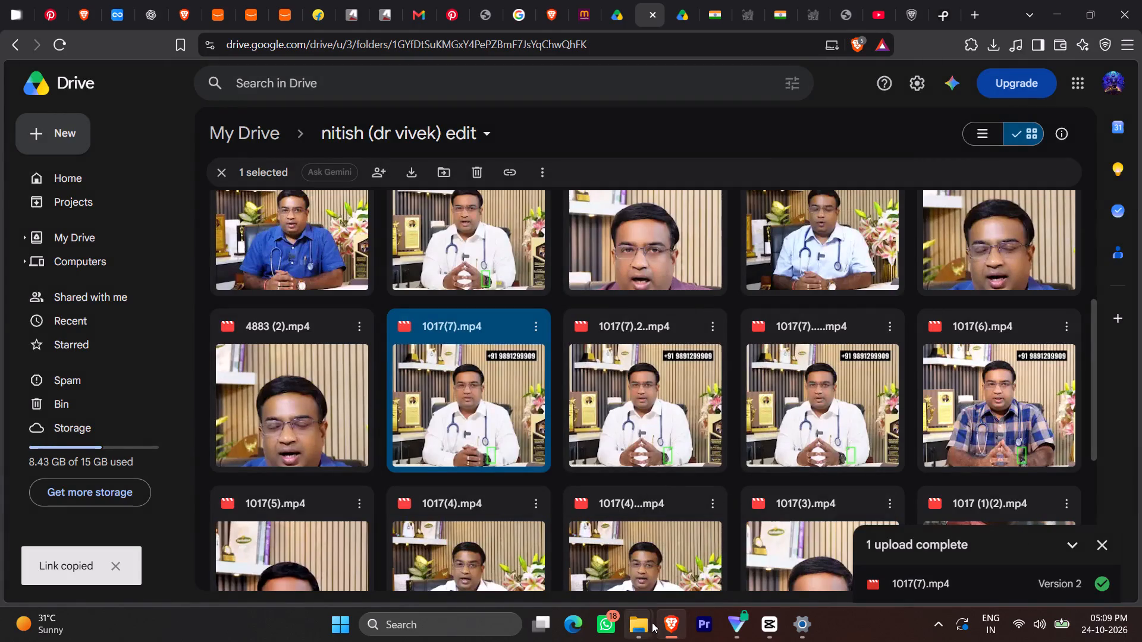
Switch to WhatsApp.
left_click(604, 622)
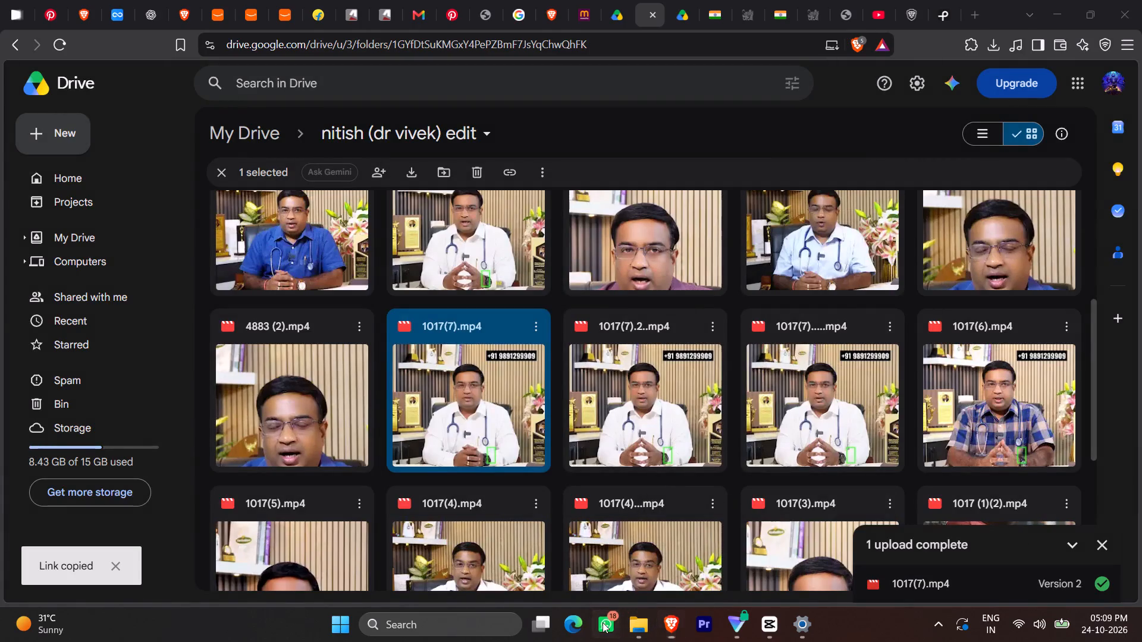
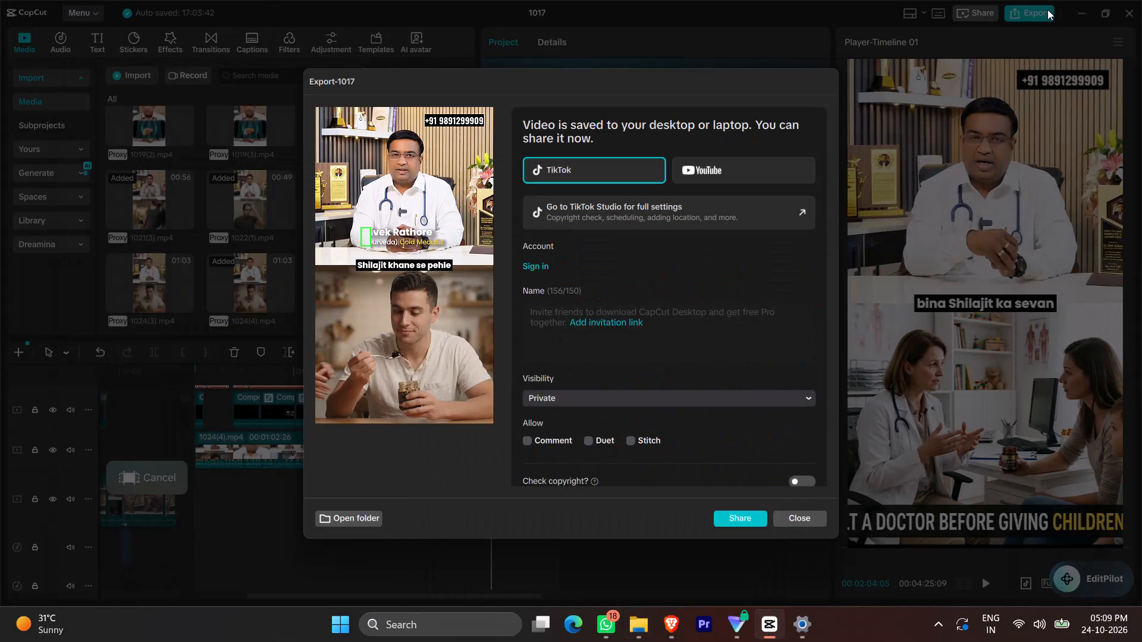
Close the completed Export-1017 dialog in CapCut and minimise CapCut and the Videos folder window to reach the desktop.
left_click(780, 520)
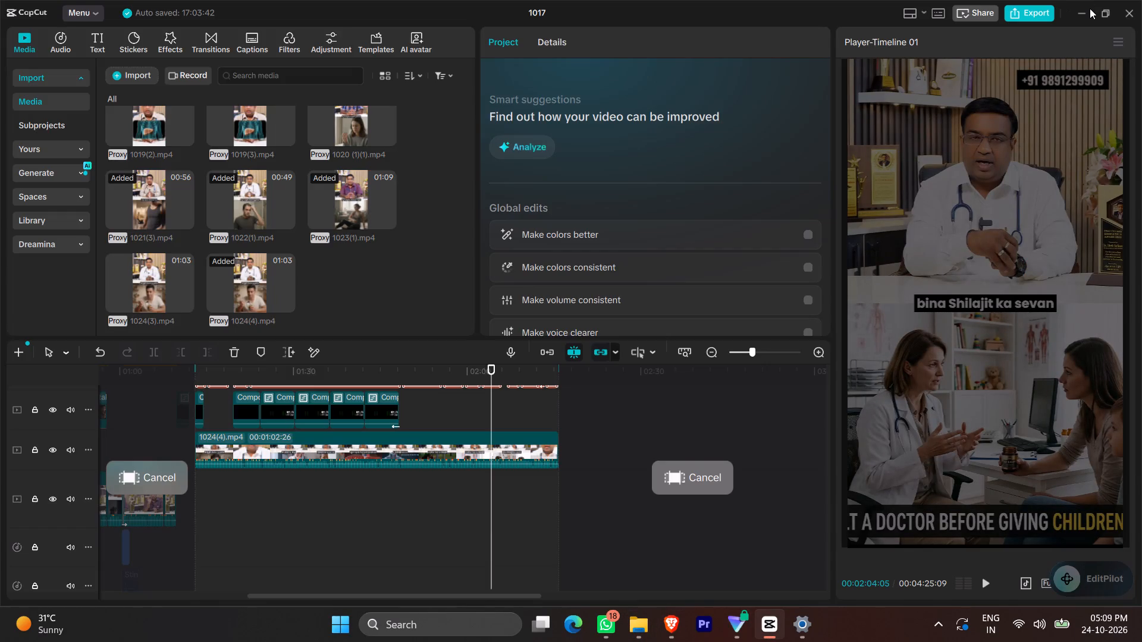
left_click(1086, 9)
left_click(1086, 9)
left_click(1053, 11)
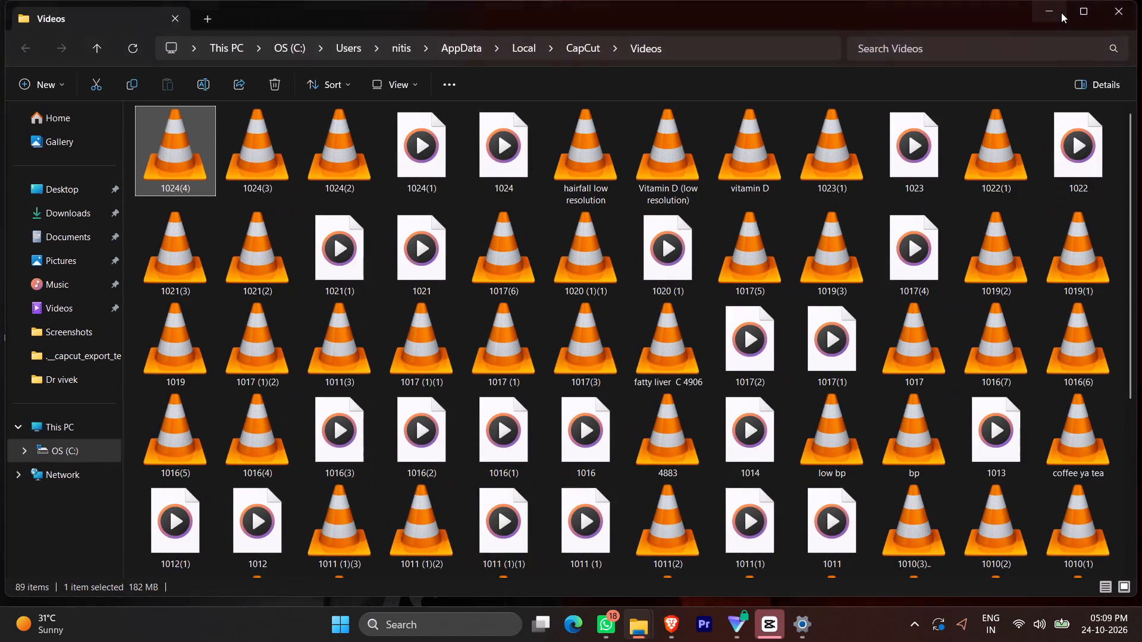
left_click(1061, 12)
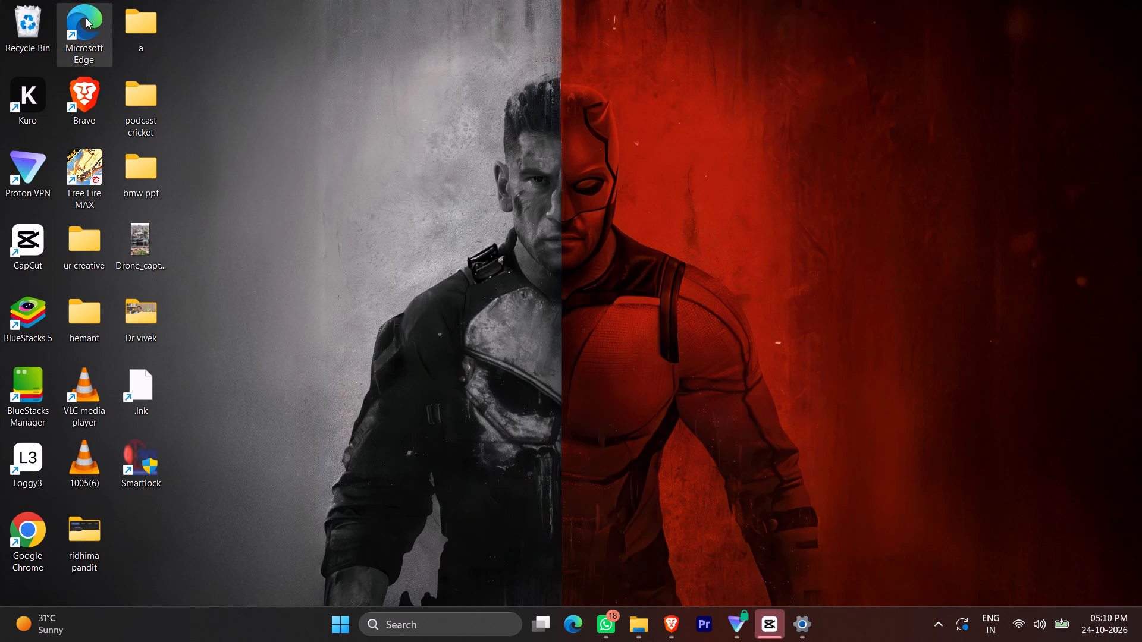
Open the Windows power options for shutting down or signing out.
left_click(351, 625)
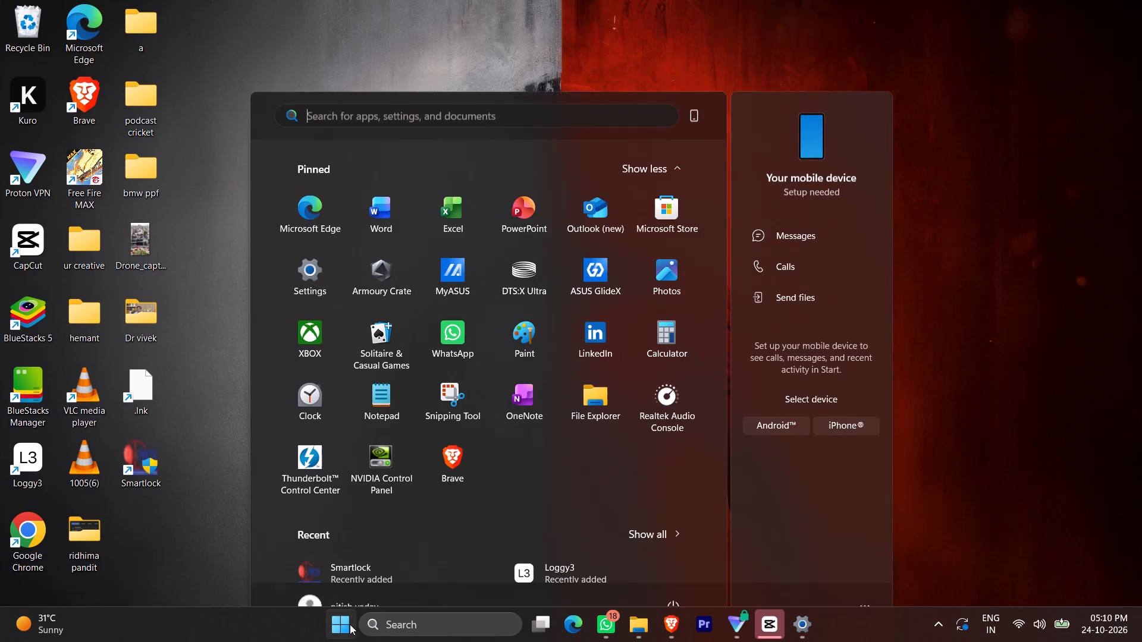
left_click(348, 621)
right_click(348, 621)
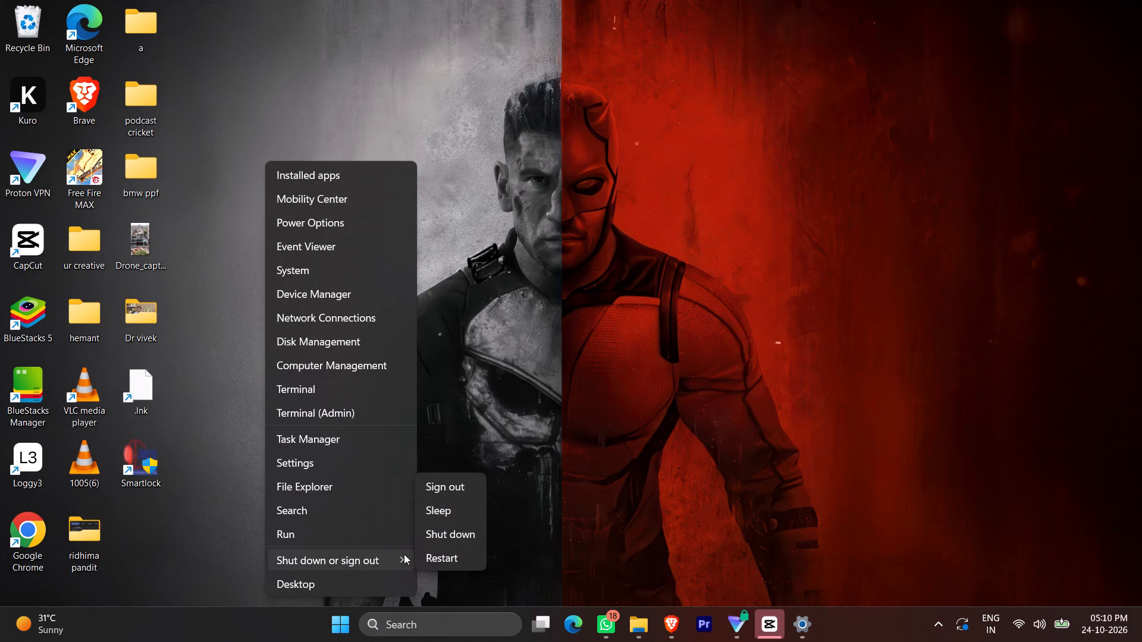
left_click_drag(423, 529, 616, 532)
left_click_drag(616, 532, 912, 482)
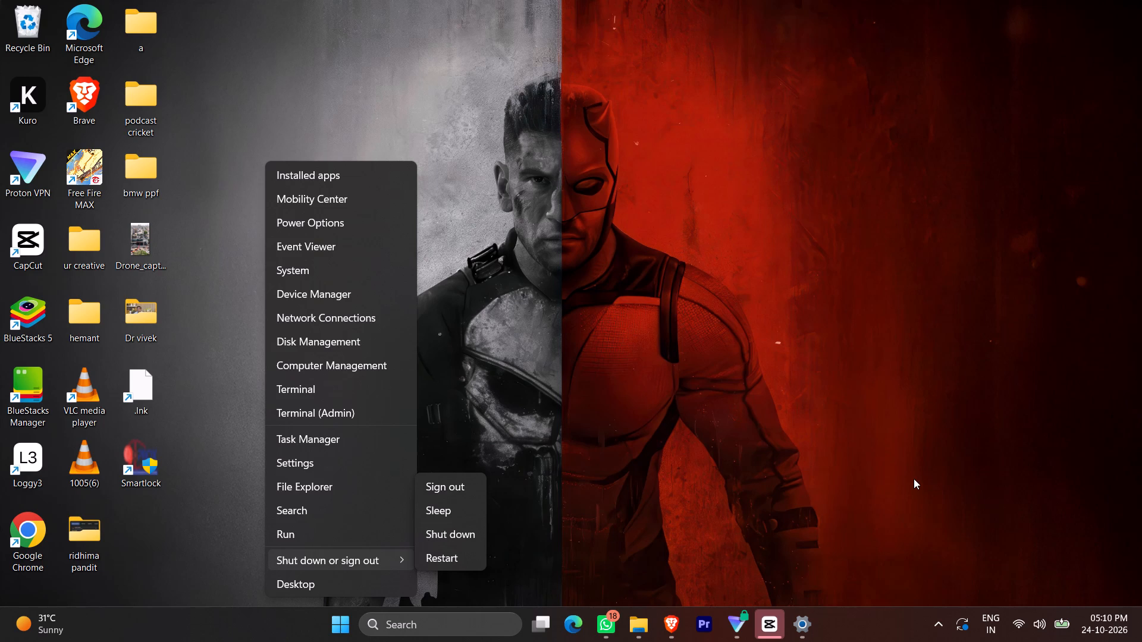